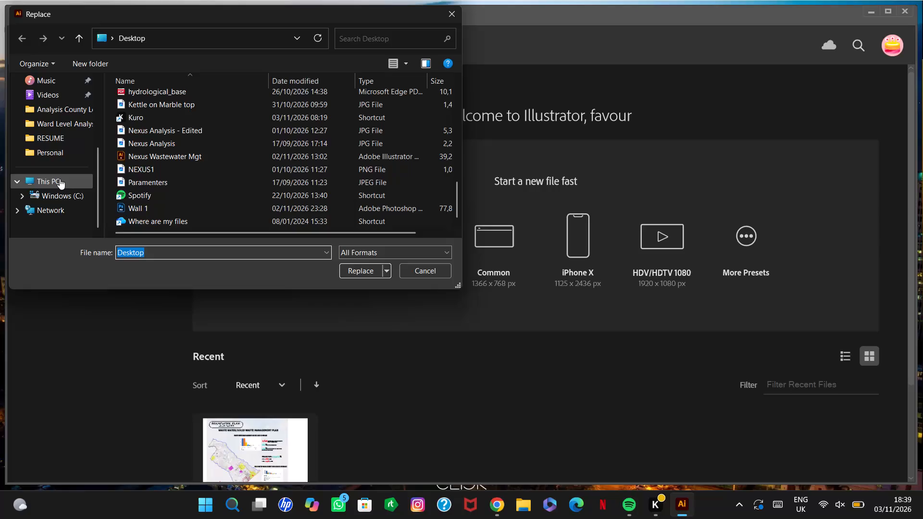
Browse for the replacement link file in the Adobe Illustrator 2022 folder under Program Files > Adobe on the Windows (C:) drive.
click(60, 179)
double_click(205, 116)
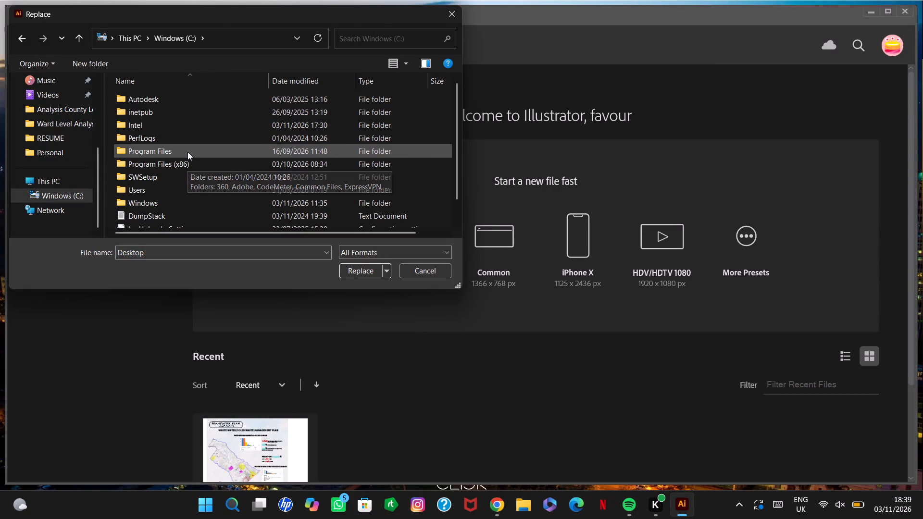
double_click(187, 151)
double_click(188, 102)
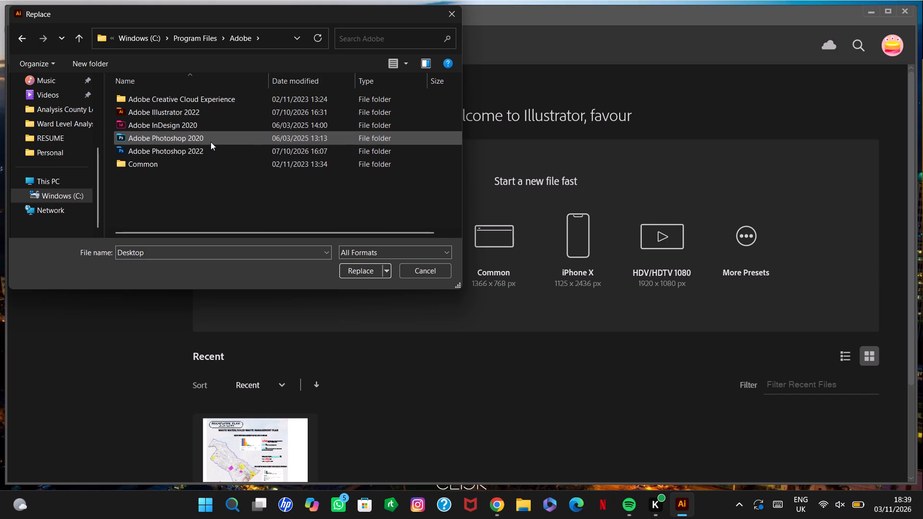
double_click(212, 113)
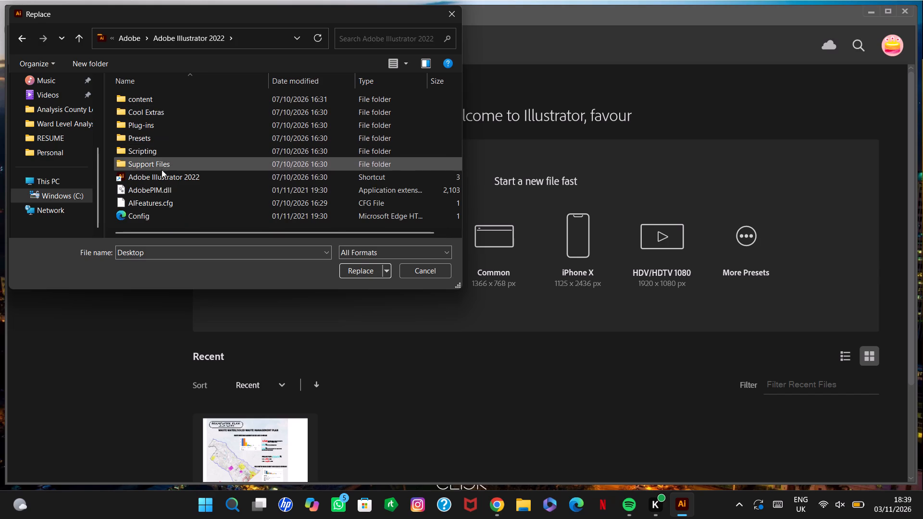
Look through the content > images and Cool Extras > en_GB > Templates > Blank Templates folders for a suitable replacement file.
scroll(169, 196, down, 9)
scroll(180, 197, up, 17)
scroll(180, 197, down, 6)
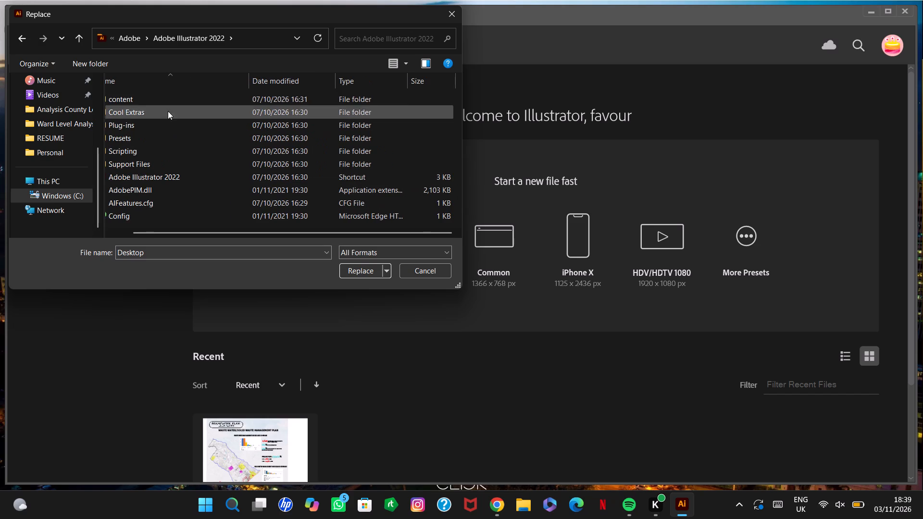
scroll(174, 129, up, 11)
double_click(169, 102)
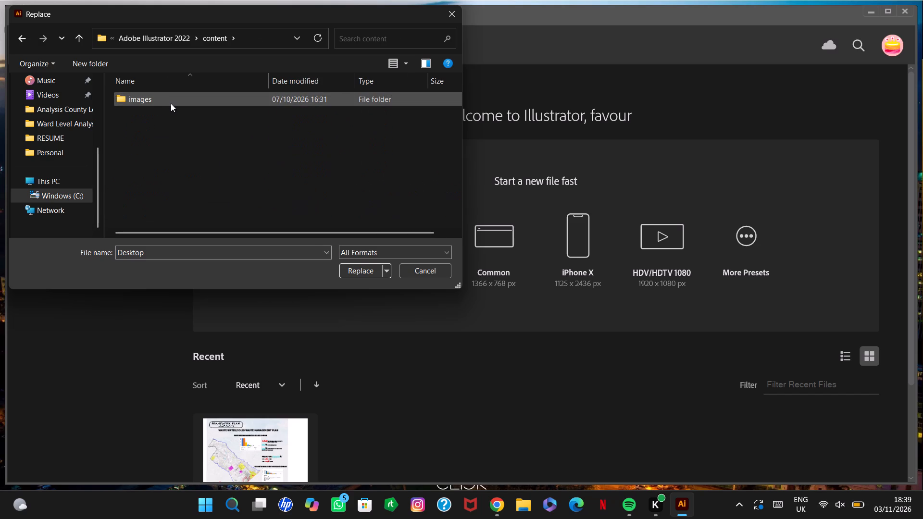
double_click(171, 103)
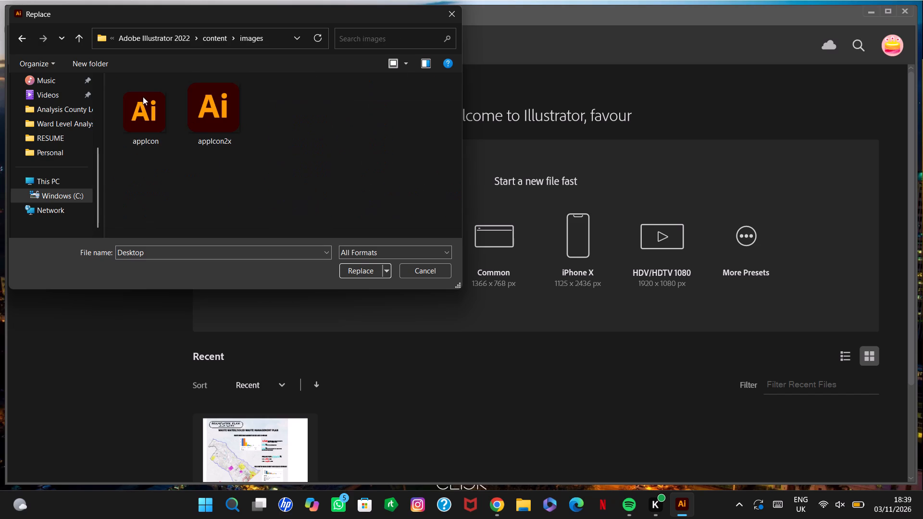
click(31, 37)
click(19, 37)
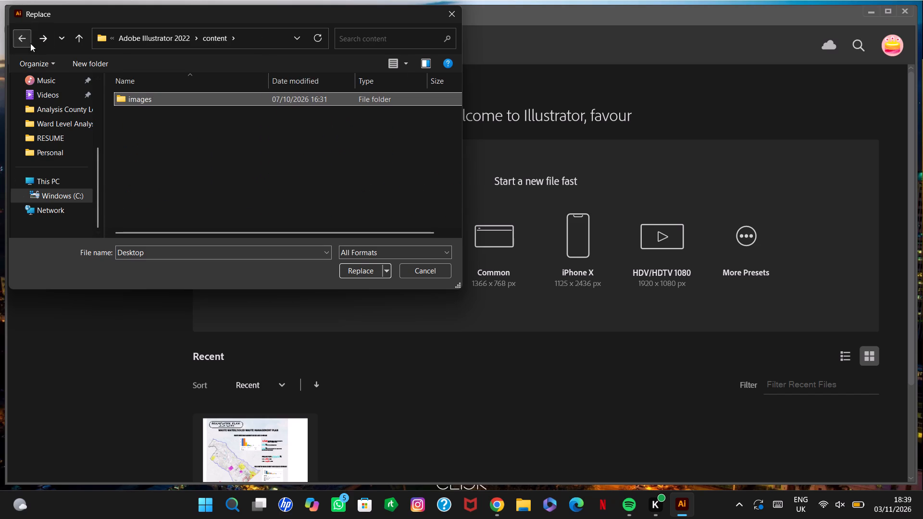
double_click(144, 107)
double_click(146, 98)
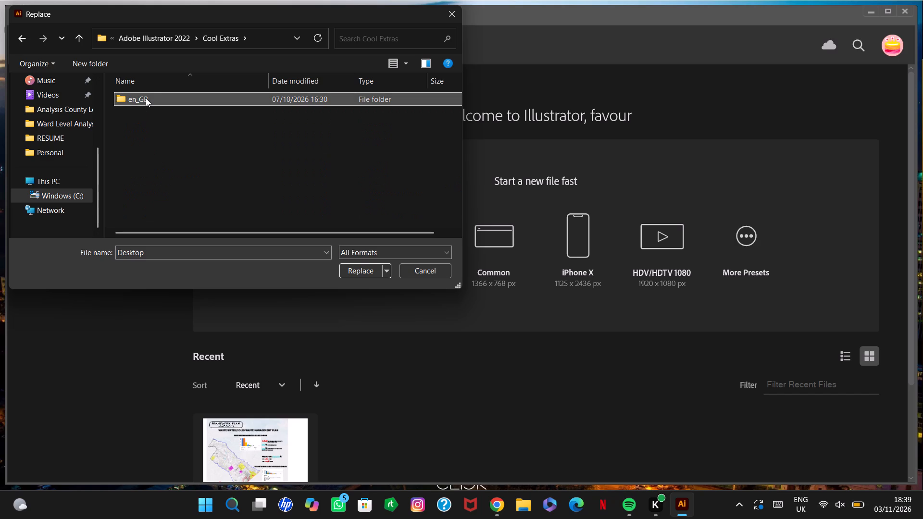
double_click(146, 98)
double_click(146, 98)
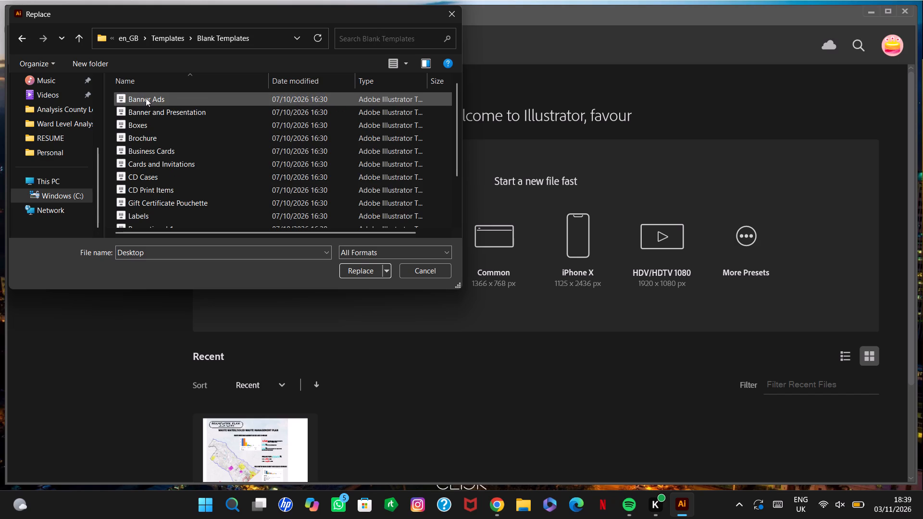
scroll(188, 185, up, 6)
scroll(188, 185, down, 8)
triple_click(26, 33)
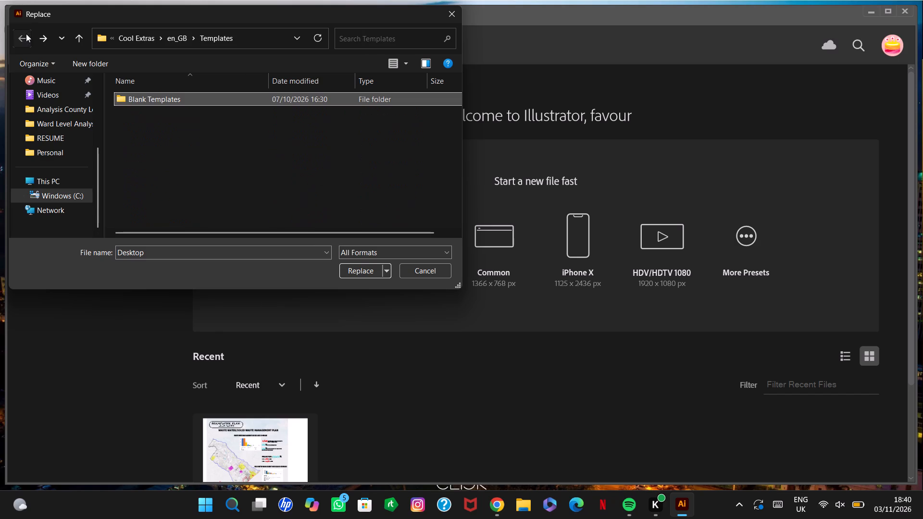
click(26, 34)
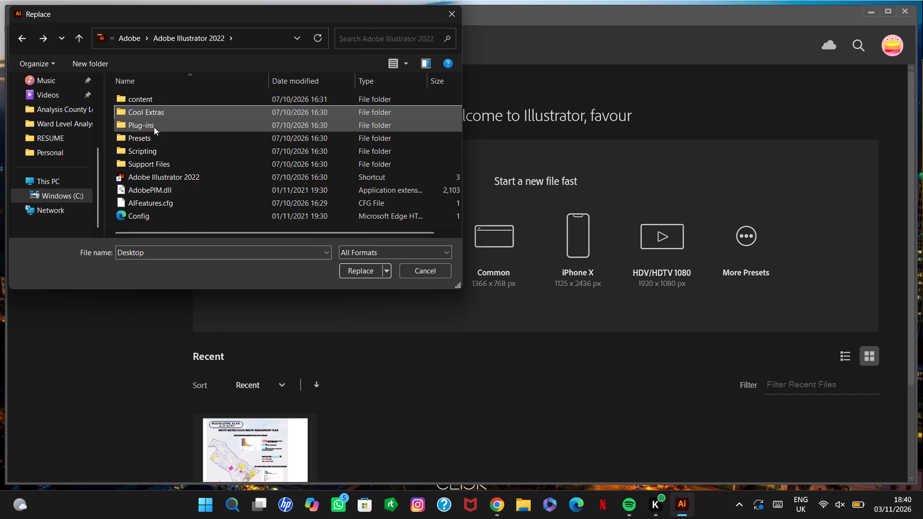
Look through the Support Files > Contents > Windows folder for a suitable replacement file and return to the Adobe Illustrator 2022 folder.
double_click(165, 164)
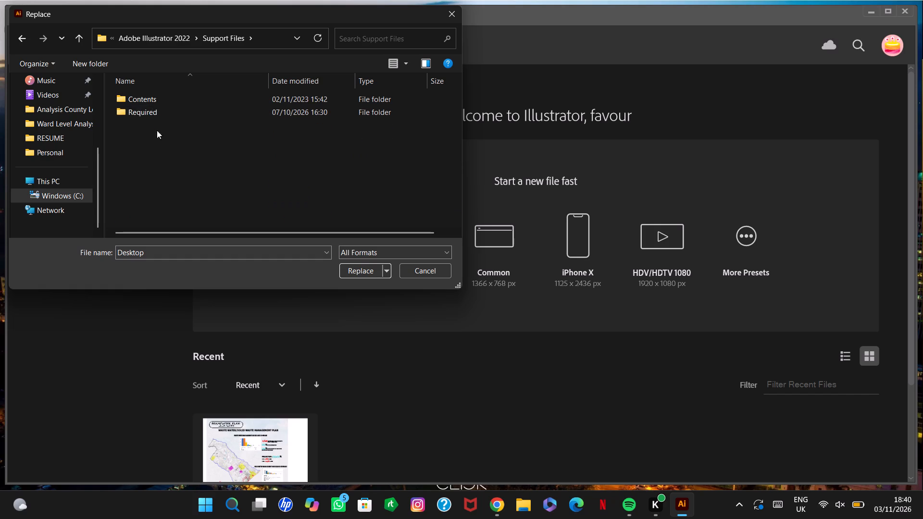
double_click(140, 102)
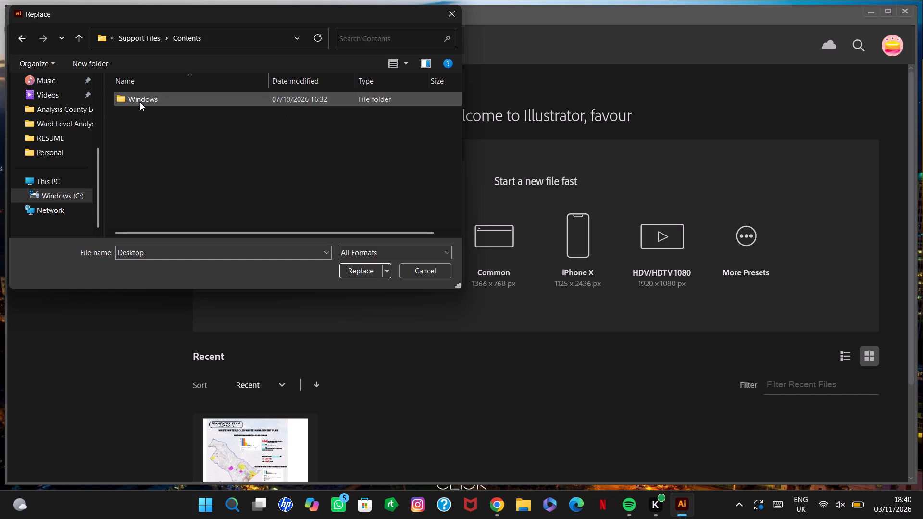
double_click(138, 101)
scroll(176, 157, down, 20)
scroll(176, 157, down, 6)
scroll(176, 157, up, 6)
scroll(176, 157, down, 16)
scroll(176, 157, down, 20)
scroll(176, 157, down, 7)
scroll(176, 157, up, 18)
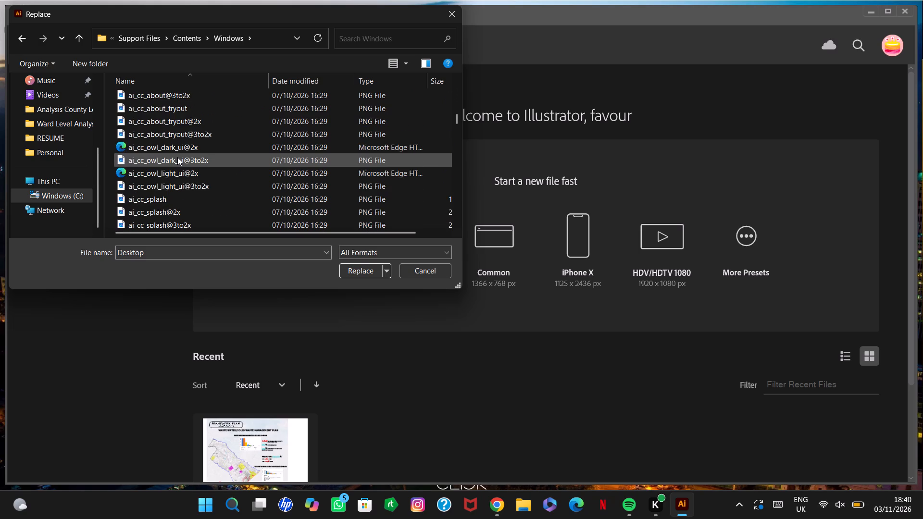
scroll(177, 157, up, 13)
scroll(177, 157, down, 6)
scroll(177, 157, up, 10)
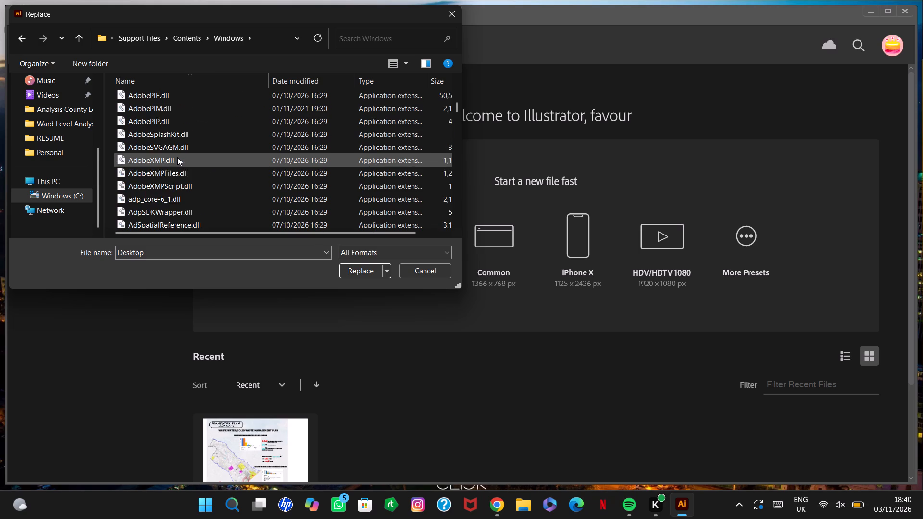
scroll(177, 157, up, 14)
scroll(177, 156, up, 11)
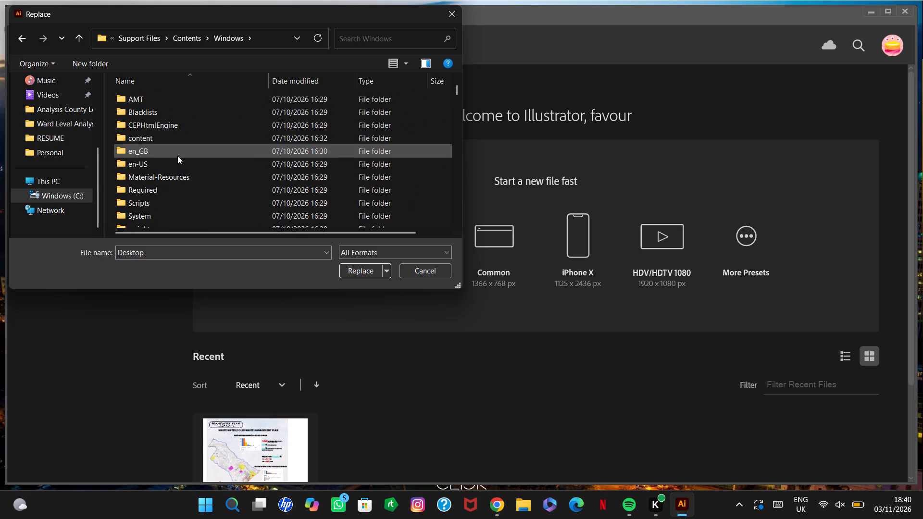
click(23, 35)
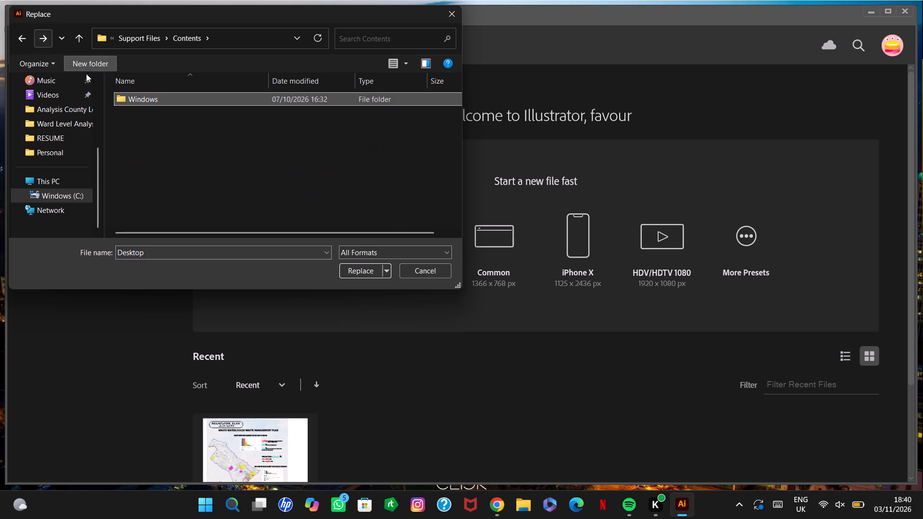
click(140, 102)
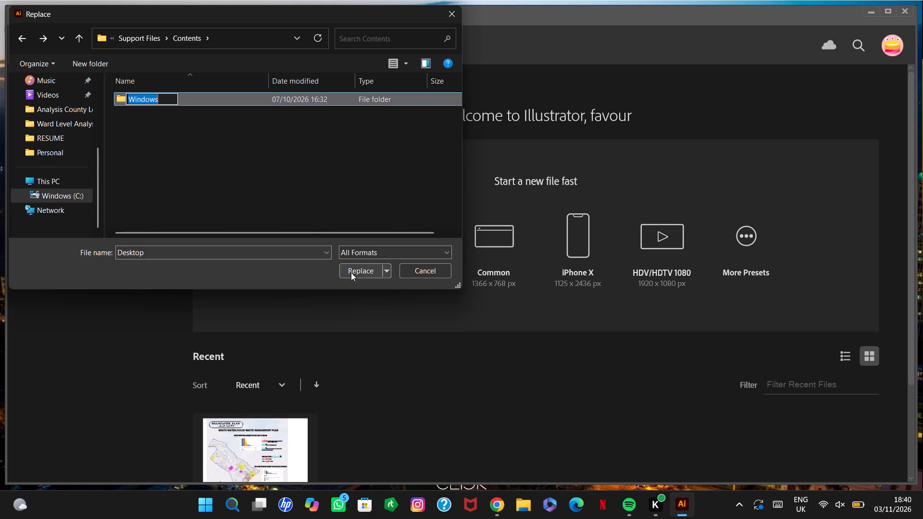
click(237, 179)
click(22, 35)
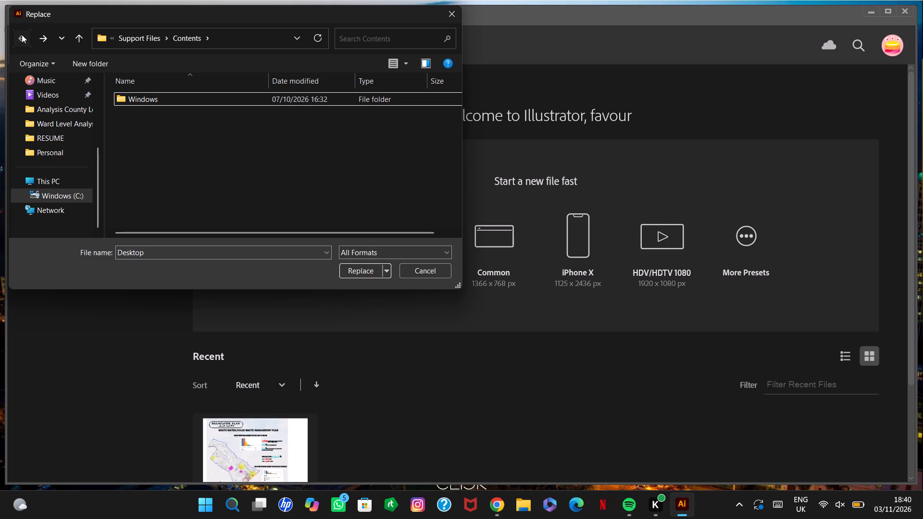
click(21, 37)
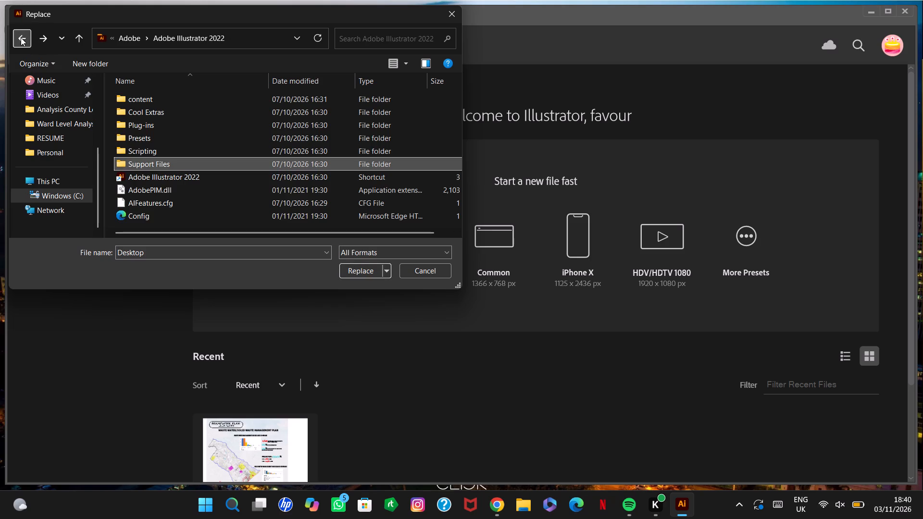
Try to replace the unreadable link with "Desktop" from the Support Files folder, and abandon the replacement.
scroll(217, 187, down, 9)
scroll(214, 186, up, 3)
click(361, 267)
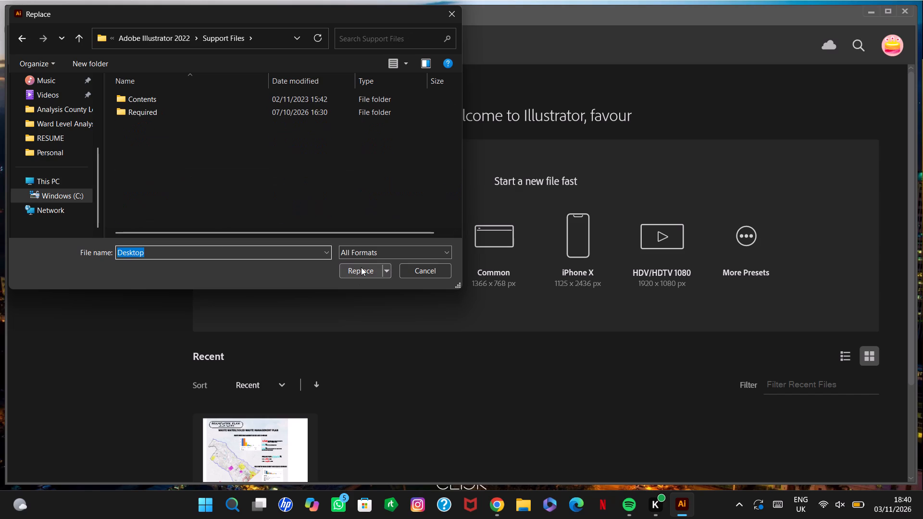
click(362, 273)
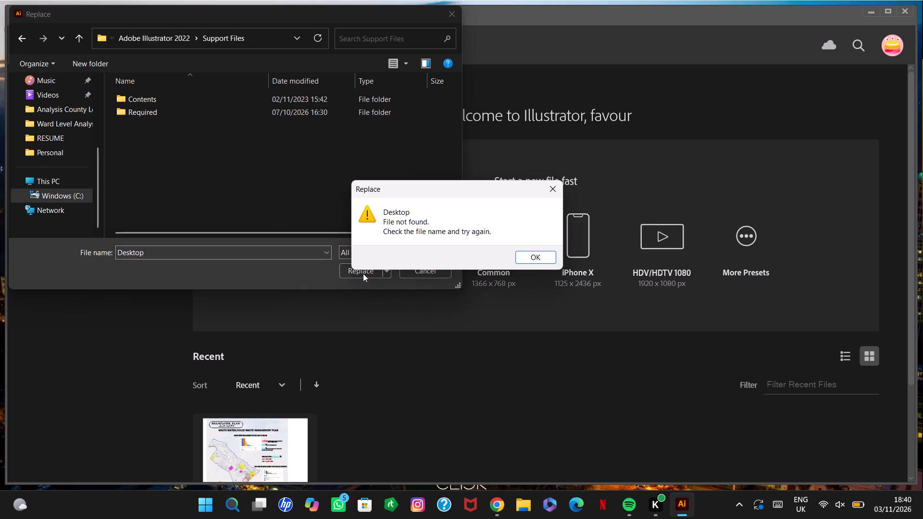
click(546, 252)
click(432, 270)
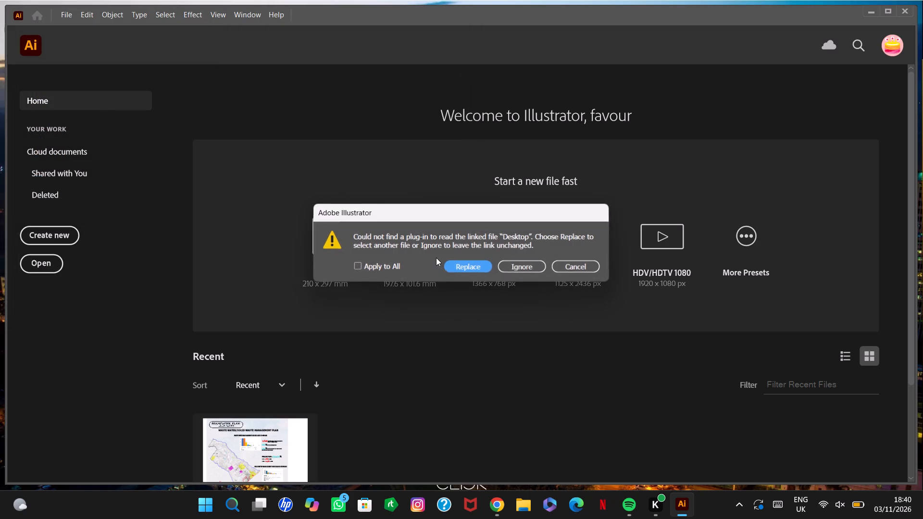
Leave the unreadable "Desktop" link unchanged and agree to update the missing or modified linked files in the recovered document.
click(525, 267)
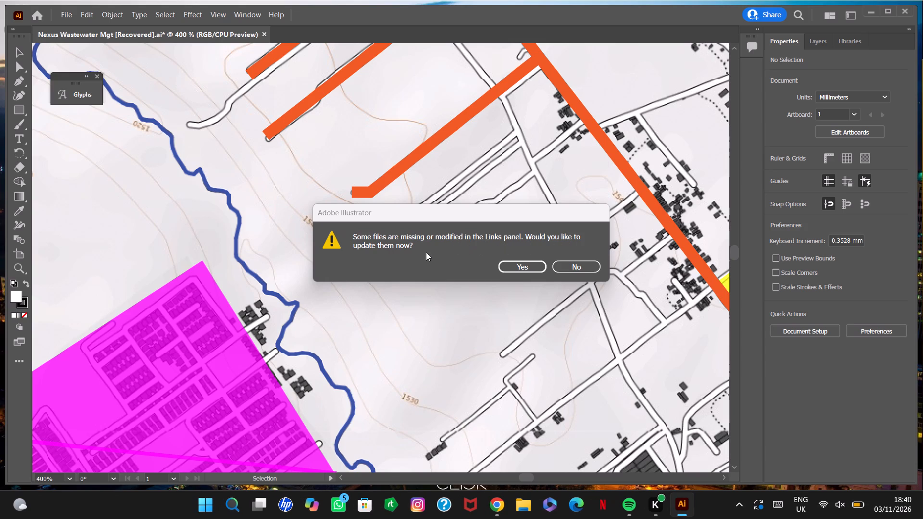
click(533, 265)
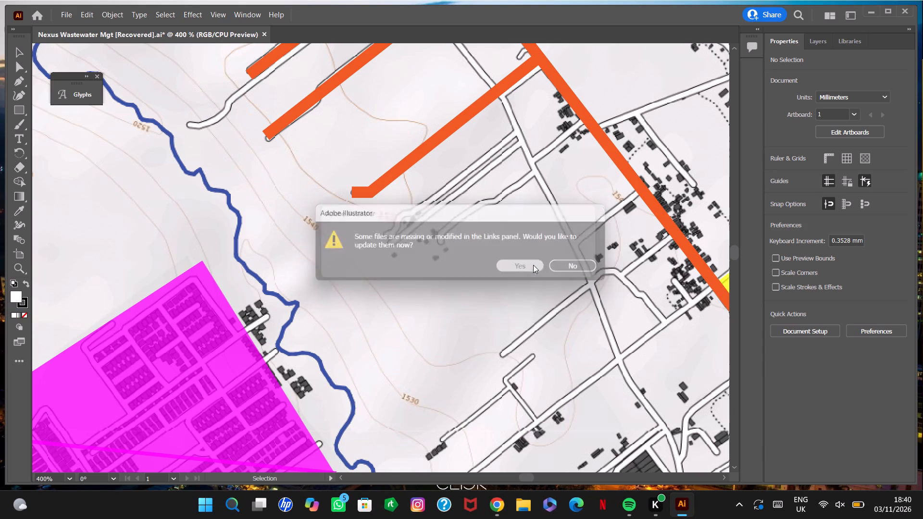
click(533, 266)
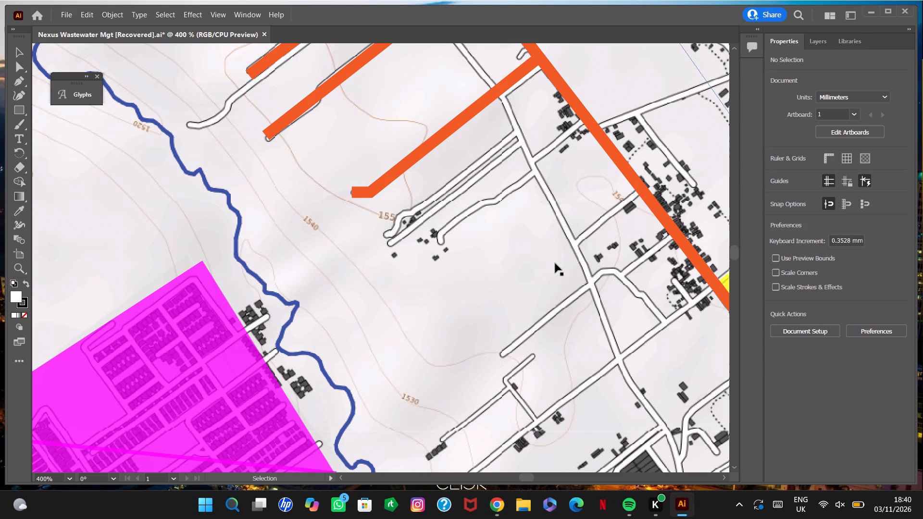
Examine the whole Juja Ward waste management plan sheet, and inspect the map around the magenta and yellow zones.
alt+scroll(349, 240, down, 20)
alt+scroll(349, 241, up, 6)
alt+scroll(349, 241, down, 12)
alt+scroll(337, 240, down, 17)
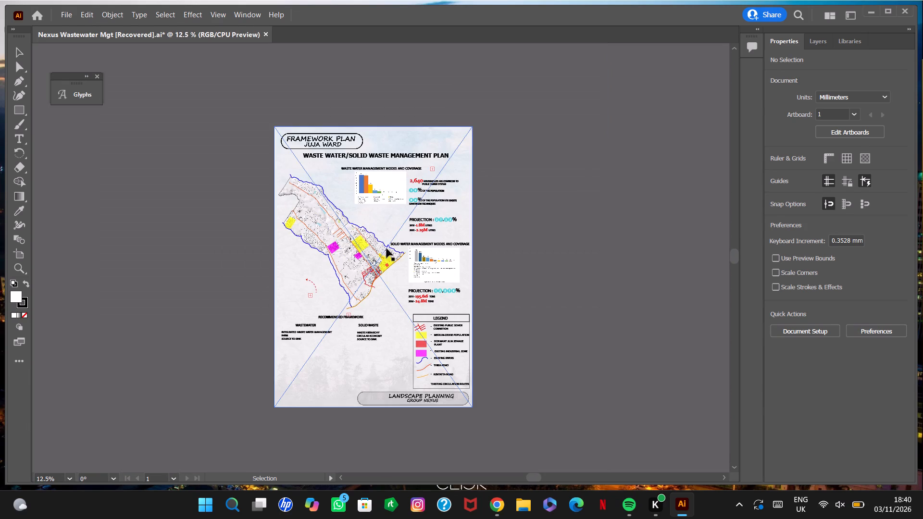
alt+scroll(339, 240, up, 9)
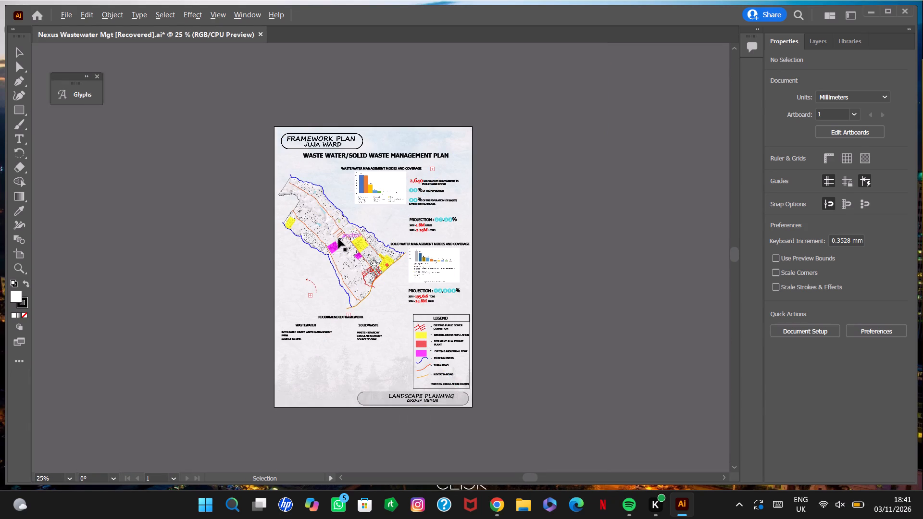
scroll(347, 232, up, 1)
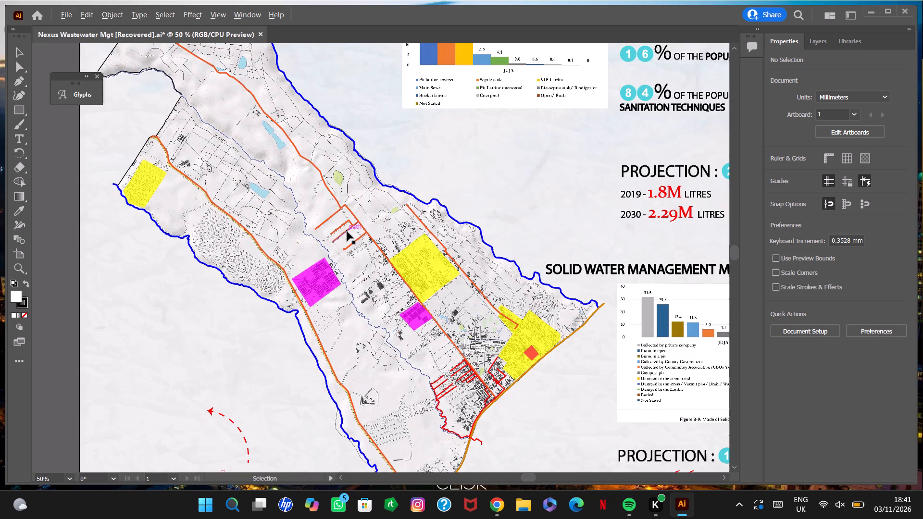
alt+scroll(347, 232, up, 6)
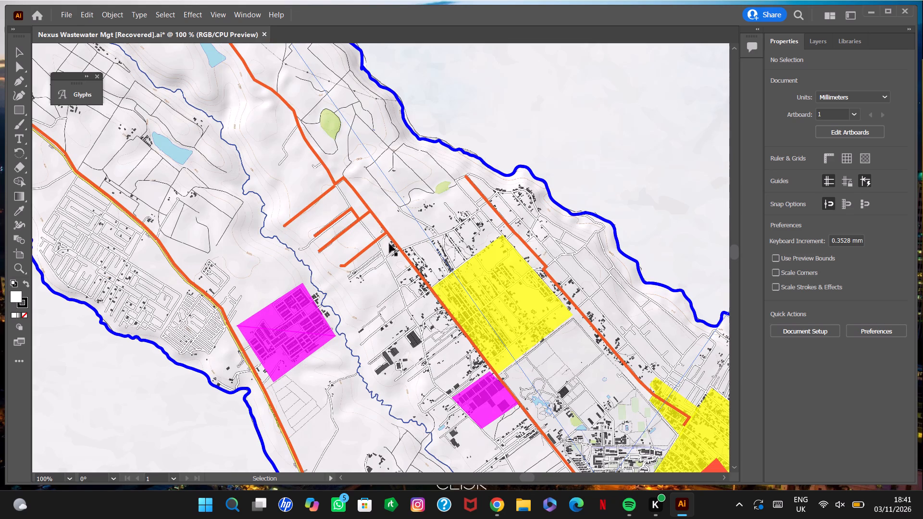
Save the recovered plan on the computer's Desktop as an Adobe Illustrator file with Illustrator 2020 compatibility, without updating the missing links.
click(61, 15)
click(115, 122)
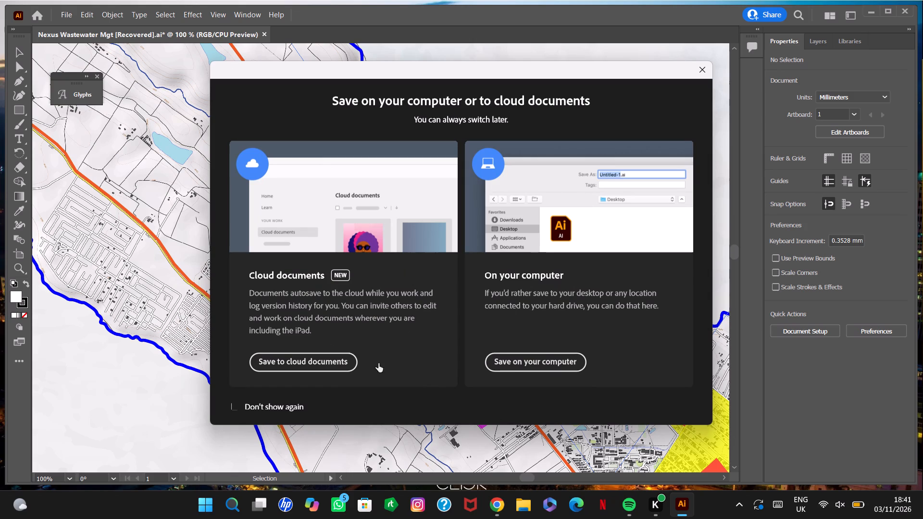
click(519, 364)
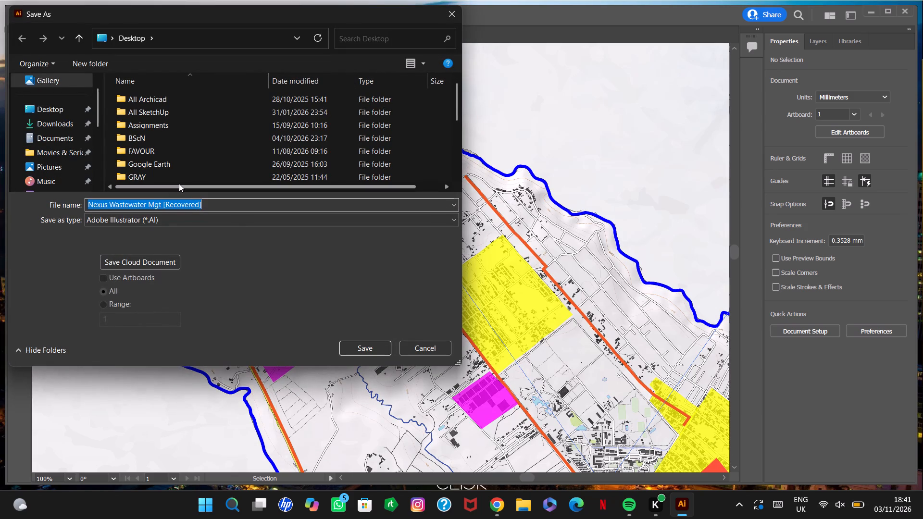
scroll(179, 184, down, 5)
scroll(179, 184, up, 6)
scroll(179, 184, down, 20)
scroll(179, 184, down, 1)
scroll(179, 184, up, 6)
click(54, 110)
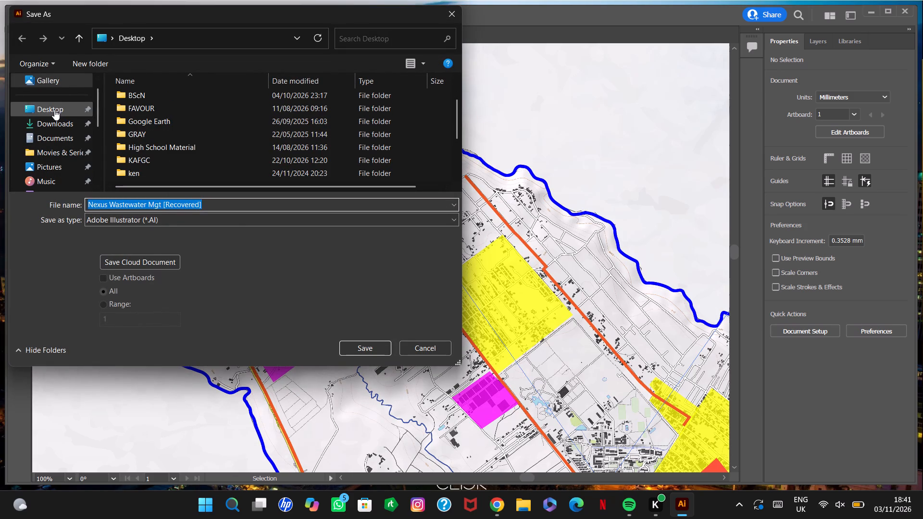
click(374, 346)
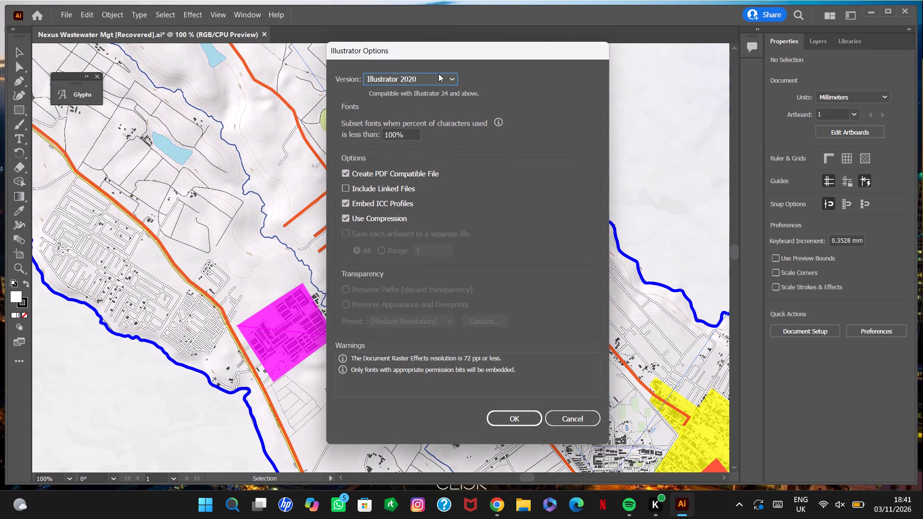
click(513, 417)
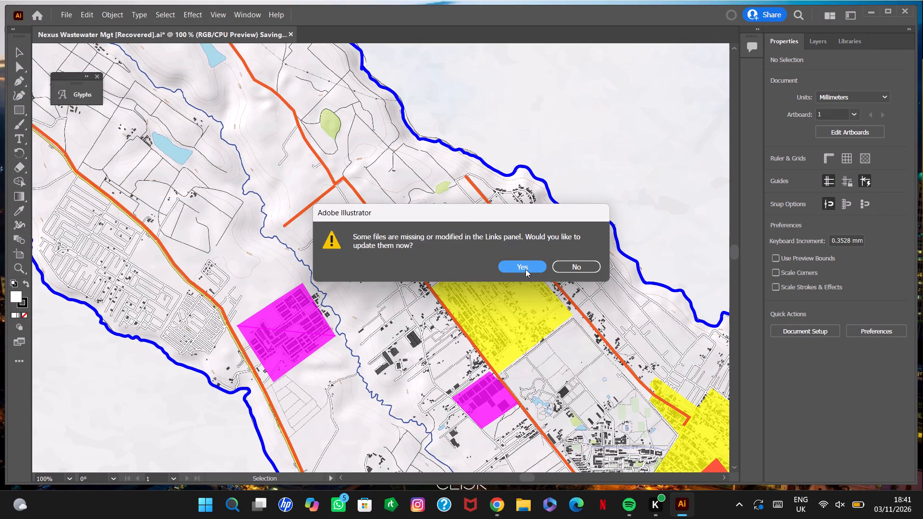
click(565, 268)
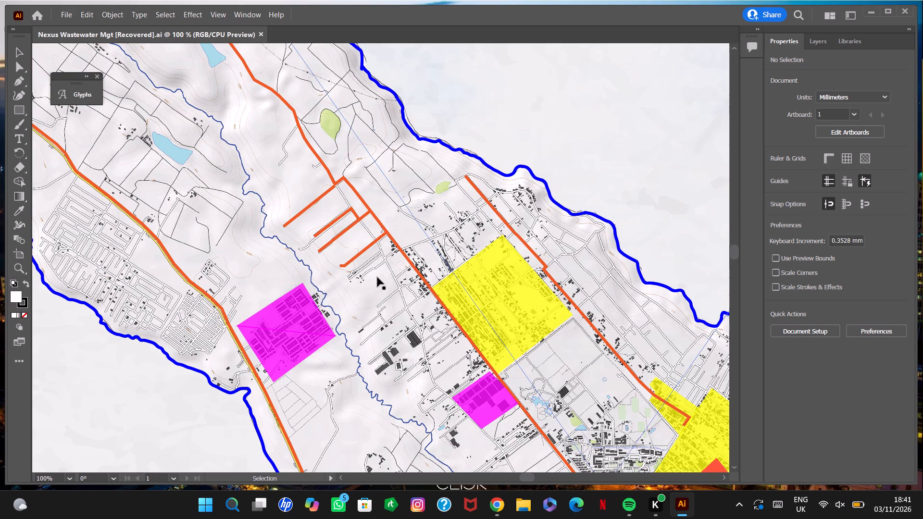
Start a Pen path at the dead end of the first uncovered side road below the orange branches, and undo its black trial segment.
click(891, 8)
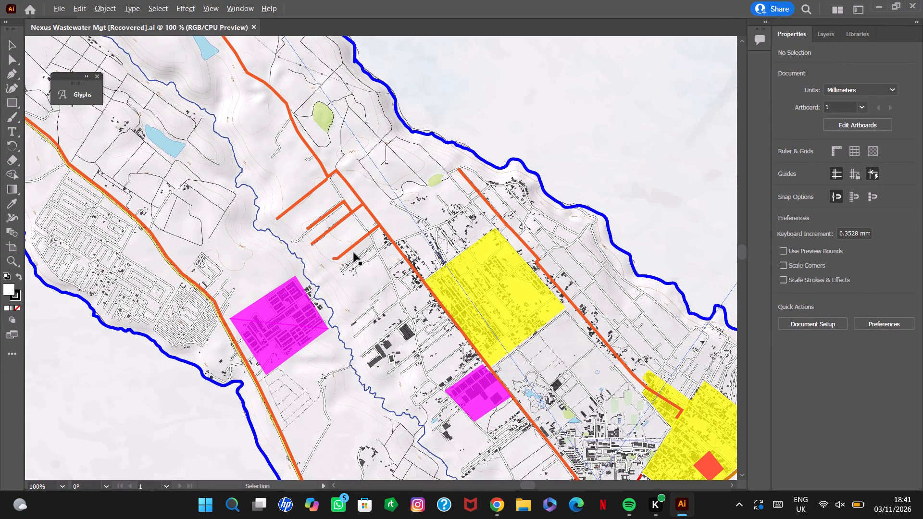
alt+scroll(354, 253, up, 10)
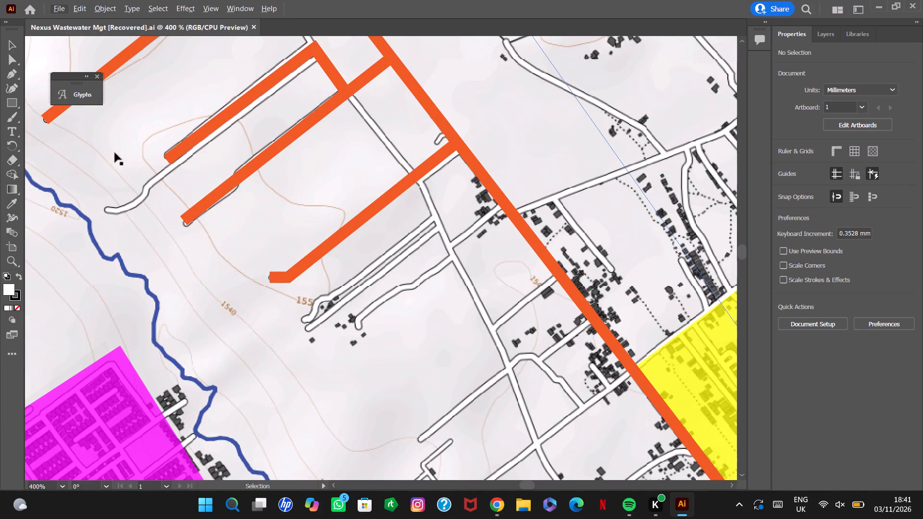
click(5, 75)
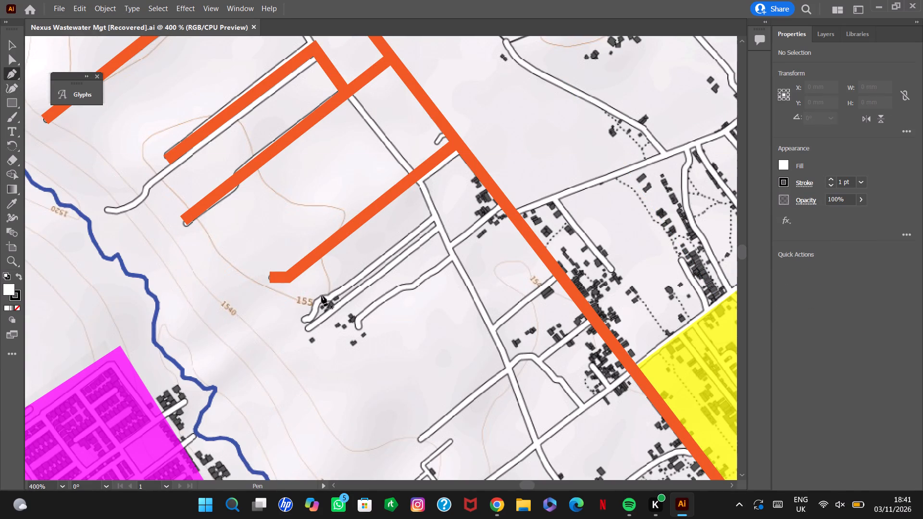
click(310, 320)
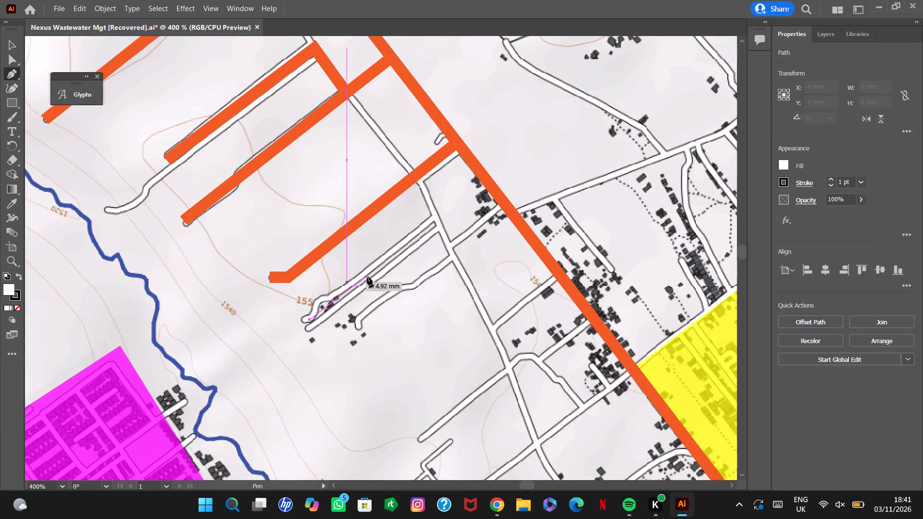
click(438, 222)
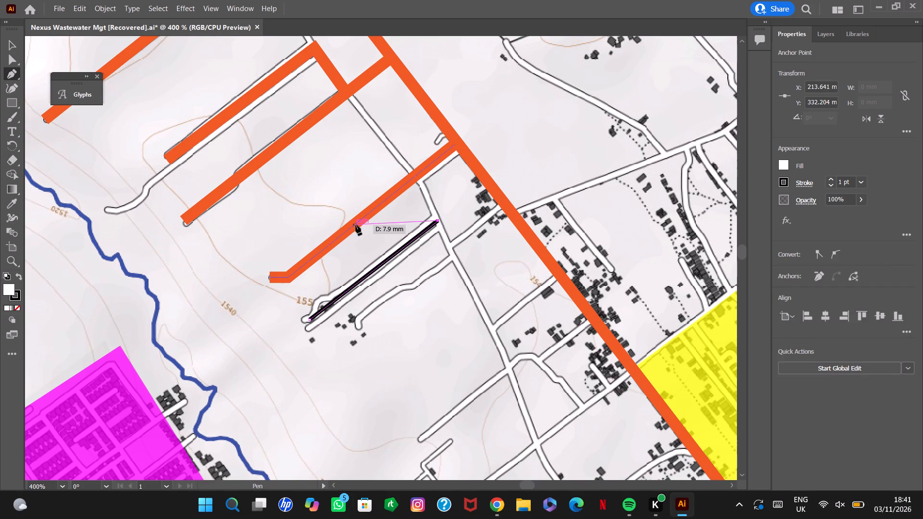
key(ctrl+z)
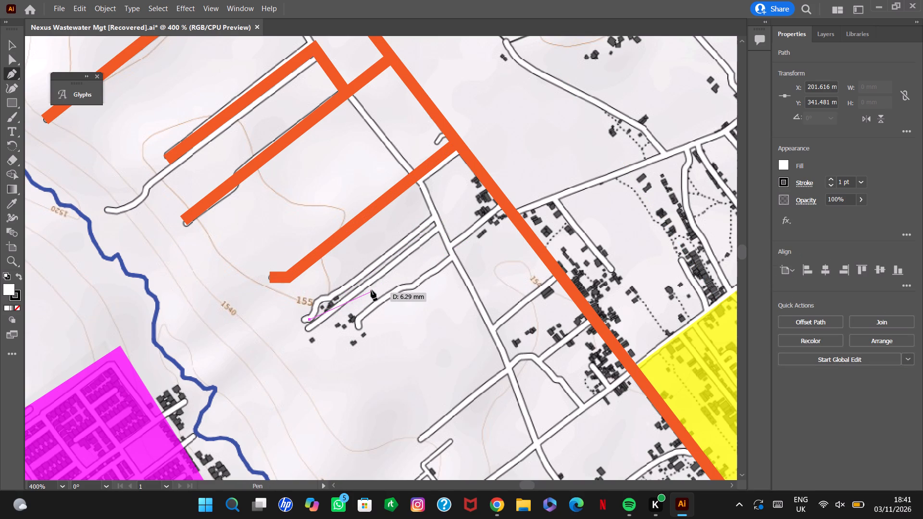
Give the started path an orange stroke of 3 pt and no fill, leaving the missing linked files un-updated.
click(785, 184)
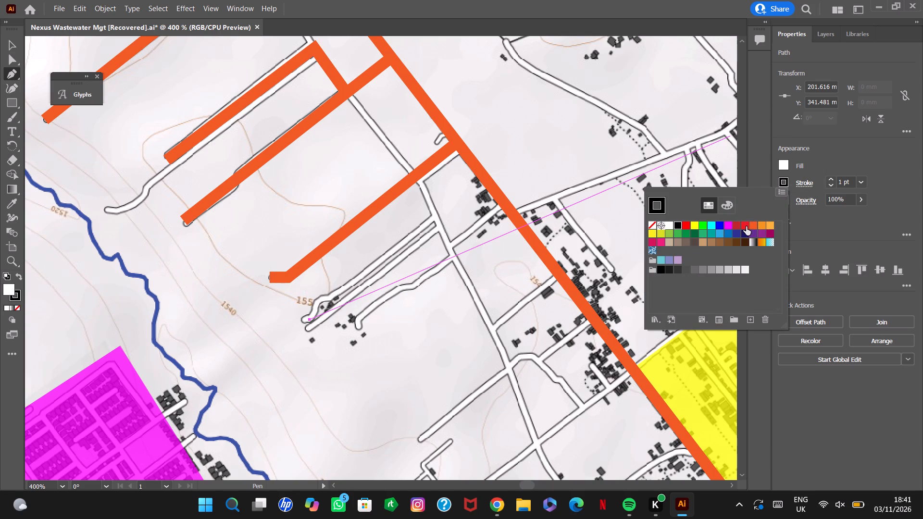
click(752, 225)
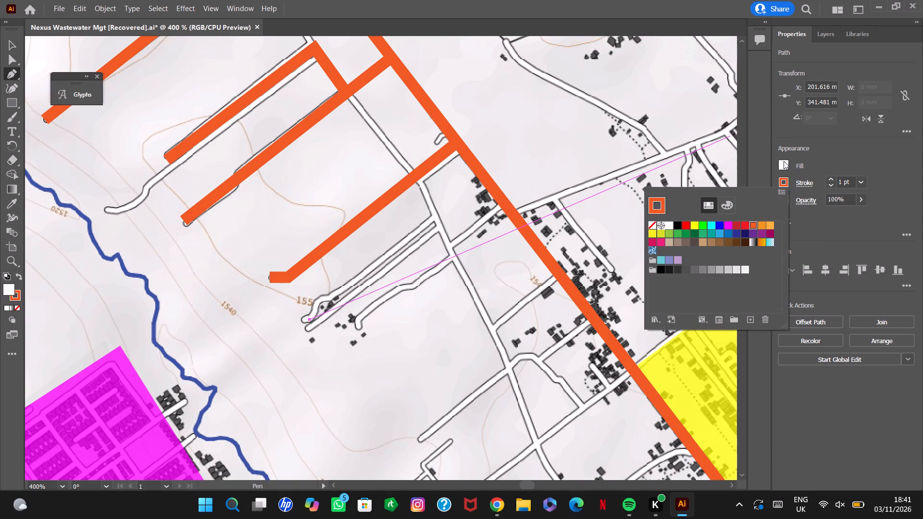
click(784, 161)
click(784, 166)
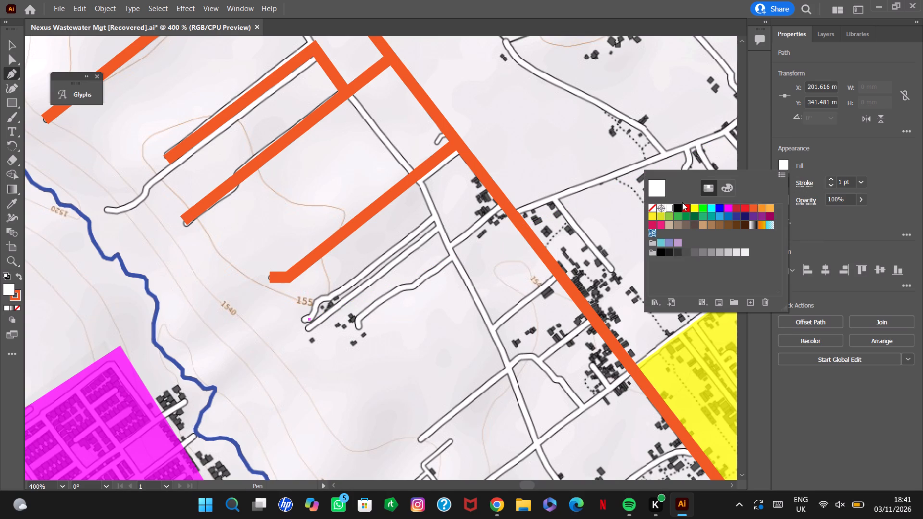
click(653, 208)
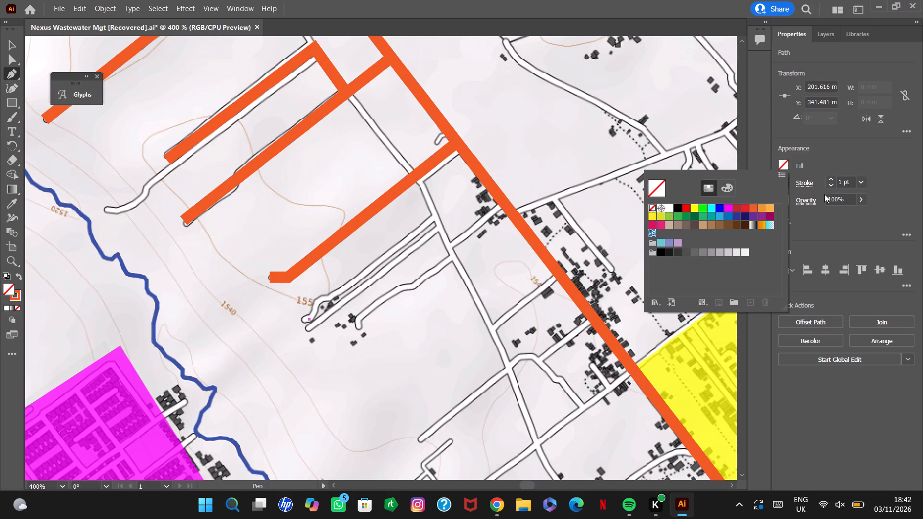
double_click(827, 180)
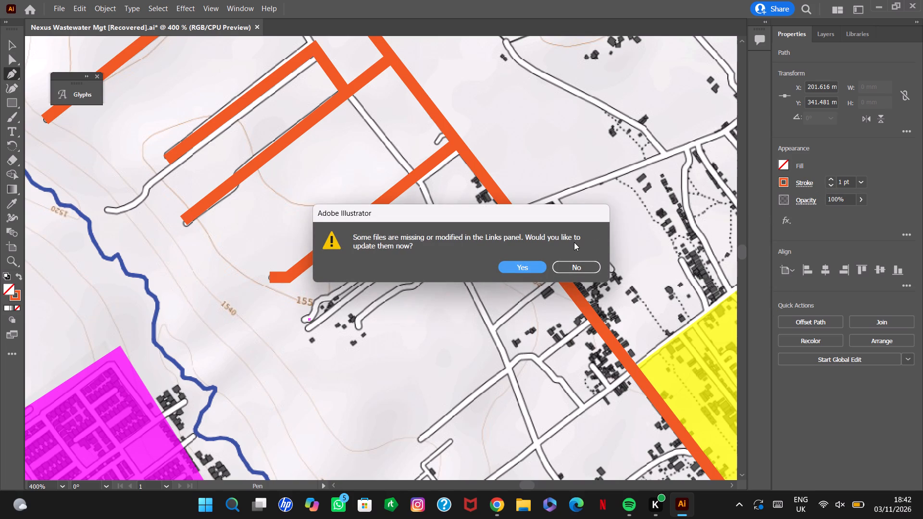
click(562, 269)
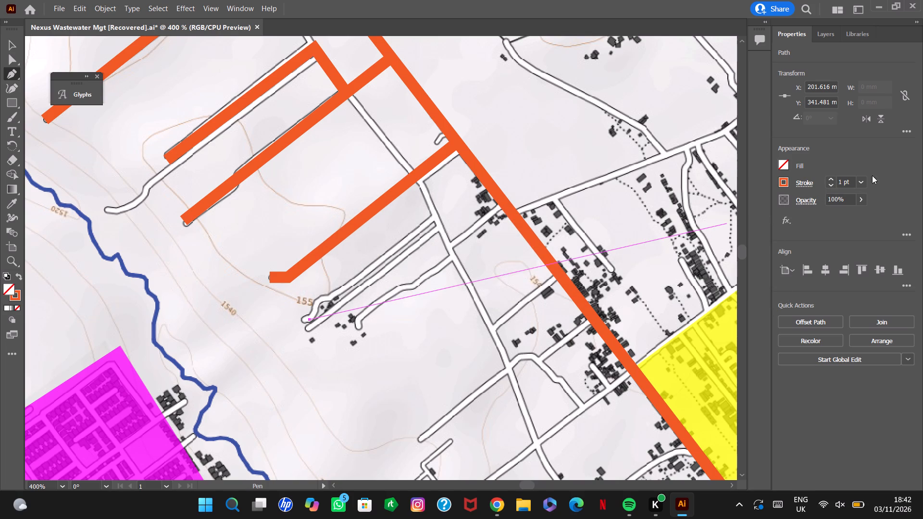
double_click(829, 178)
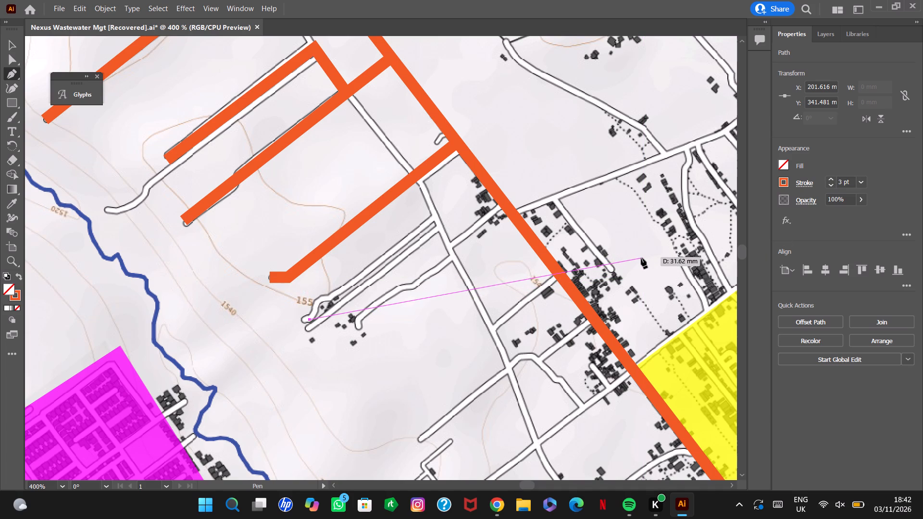
Continue the orange path up the side road, around the bend at the crossing road, and out to the main orange line.
click(435, 223)
click(448, 244)
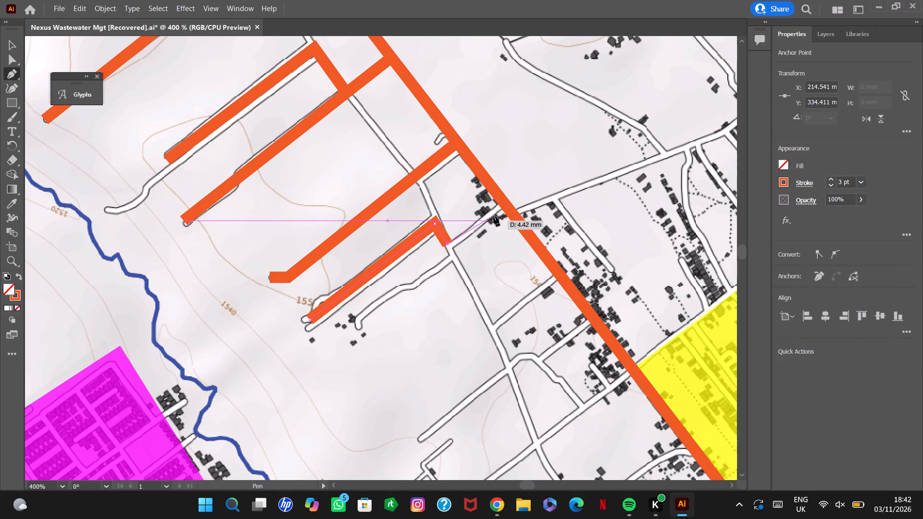
click(500, 205)
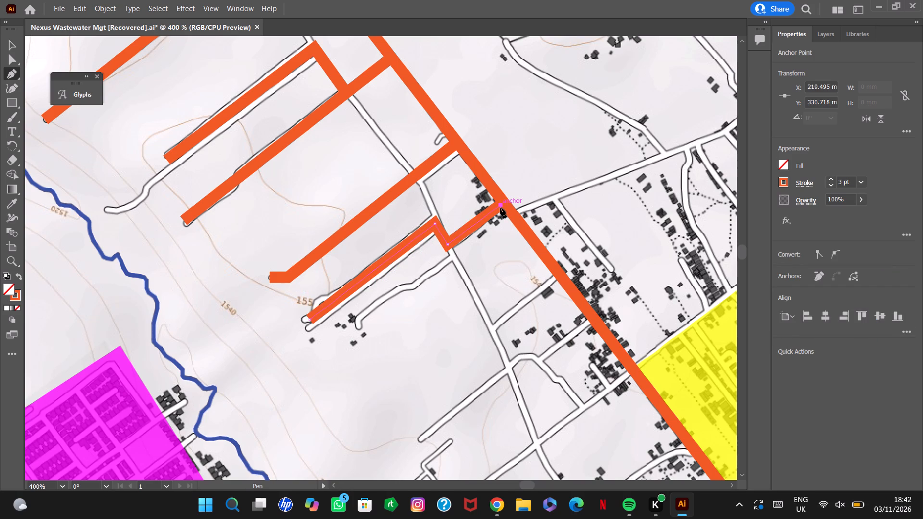
key(v)
Trace a 3 pt orange line along the next side road below and join it to the previous path's lower corner.
scroll(285, 223, down, 7)
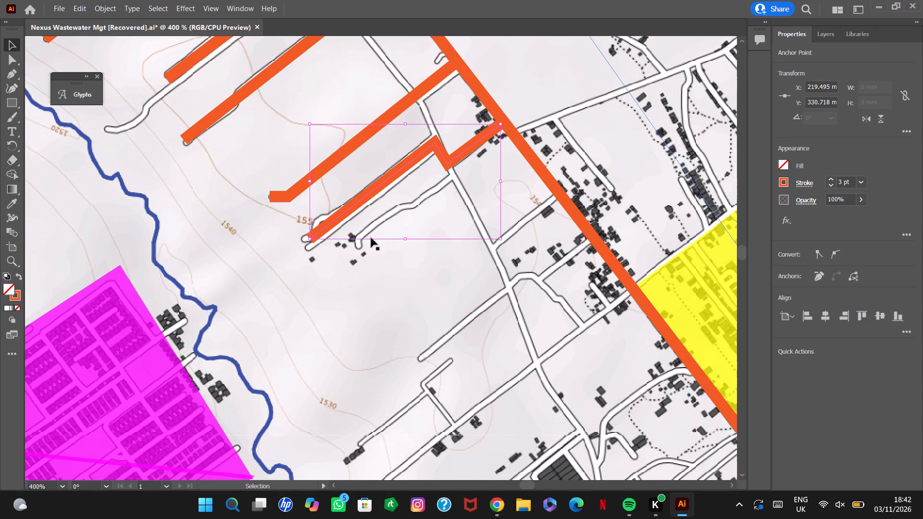
key(Escape)
click(7, 73)
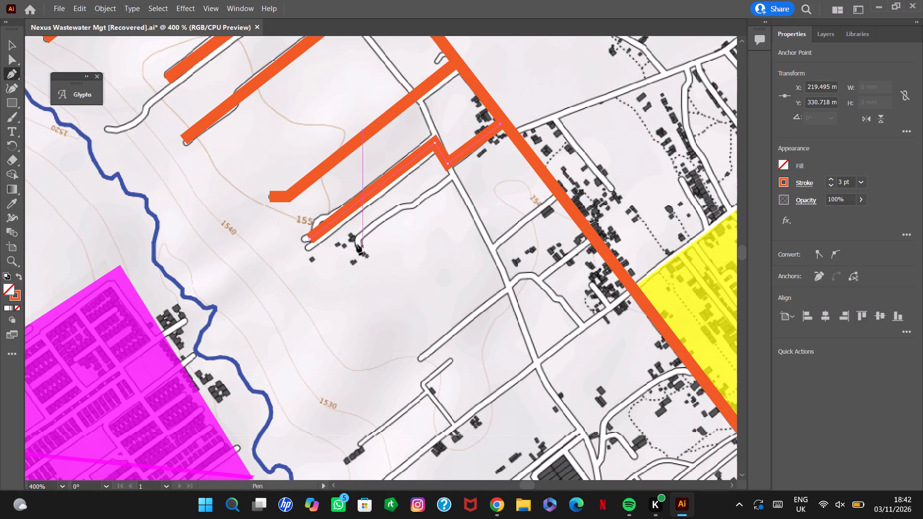
click(354, 242)
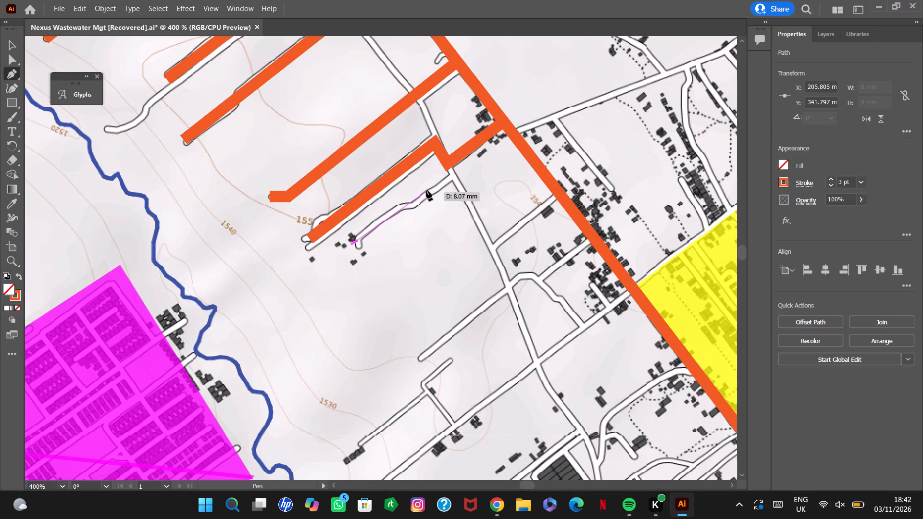
click(453, 174)
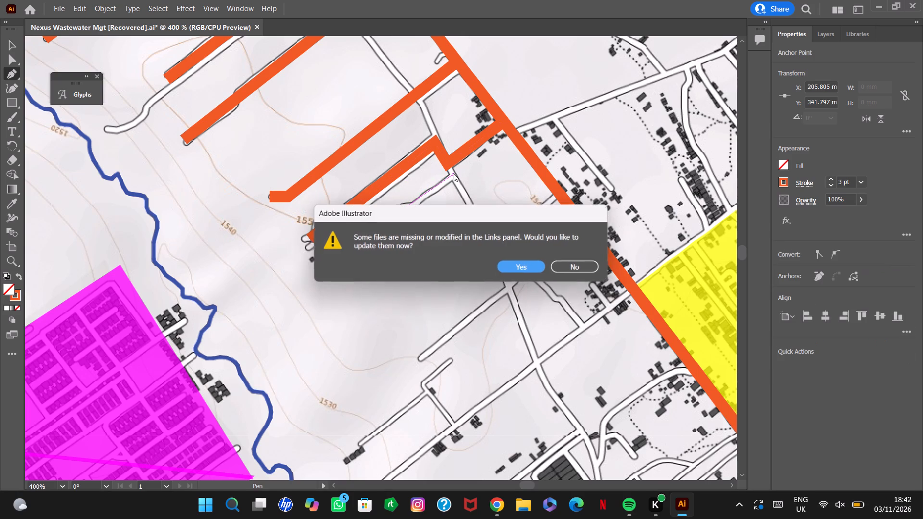
click(535, 267)
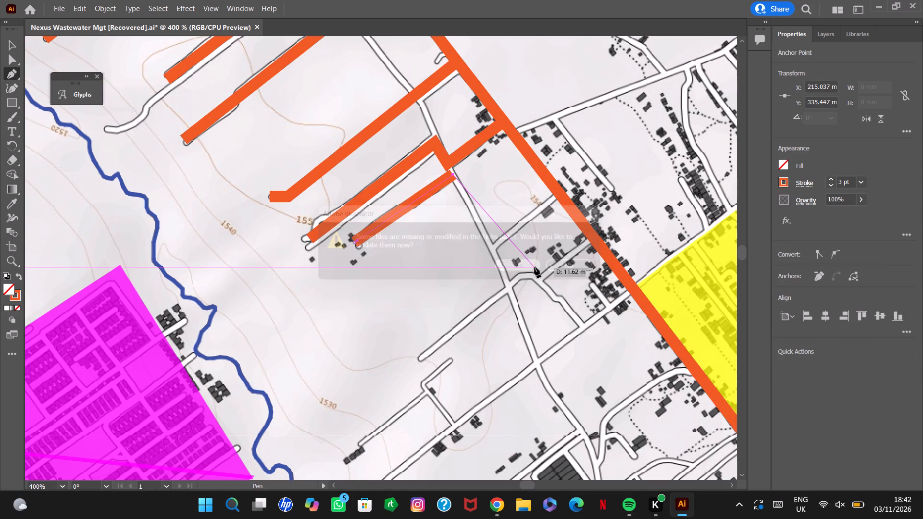
click(447, 164)
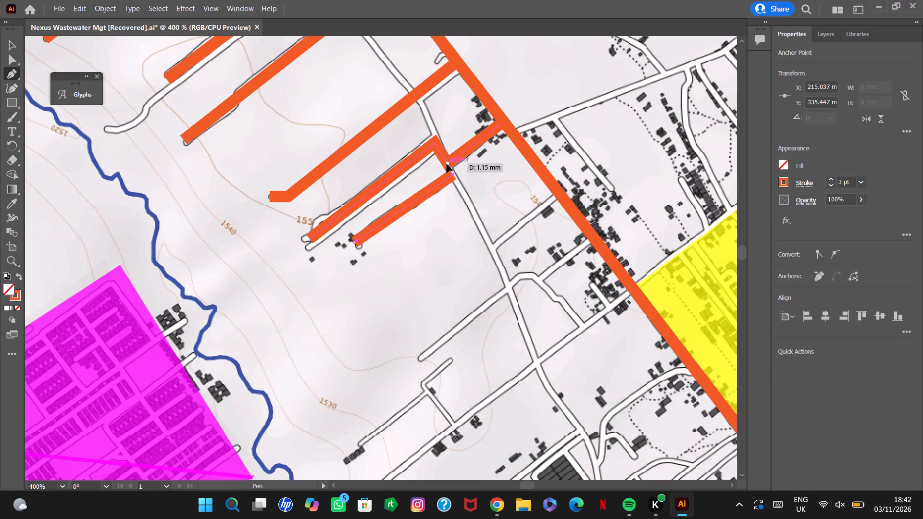
key(v)
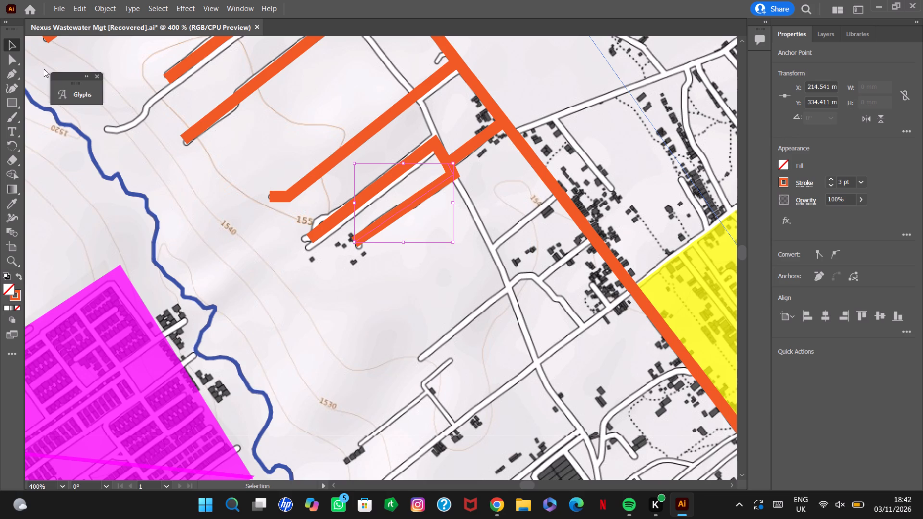
Draw a straight 3 pt orange branch along the short road between the central white road and the main orange line.
click(13, 74)
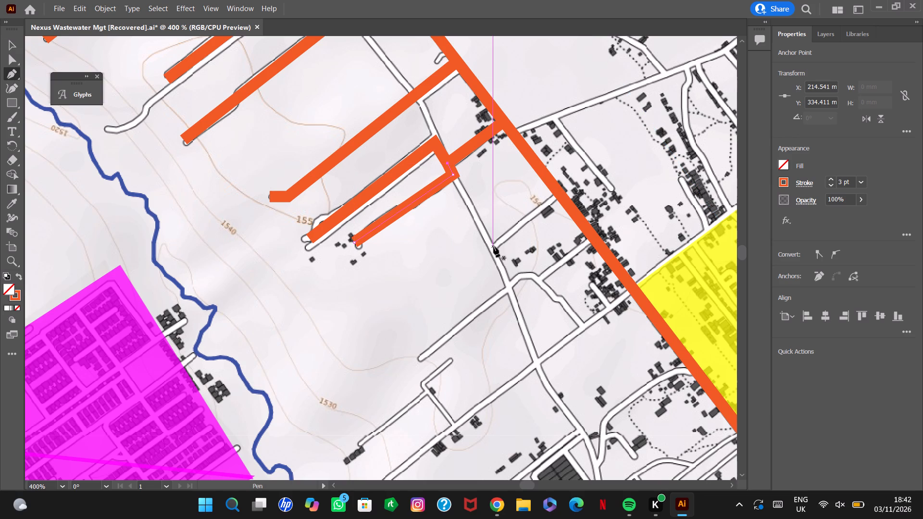
click(491, 248)
click(559, 195)
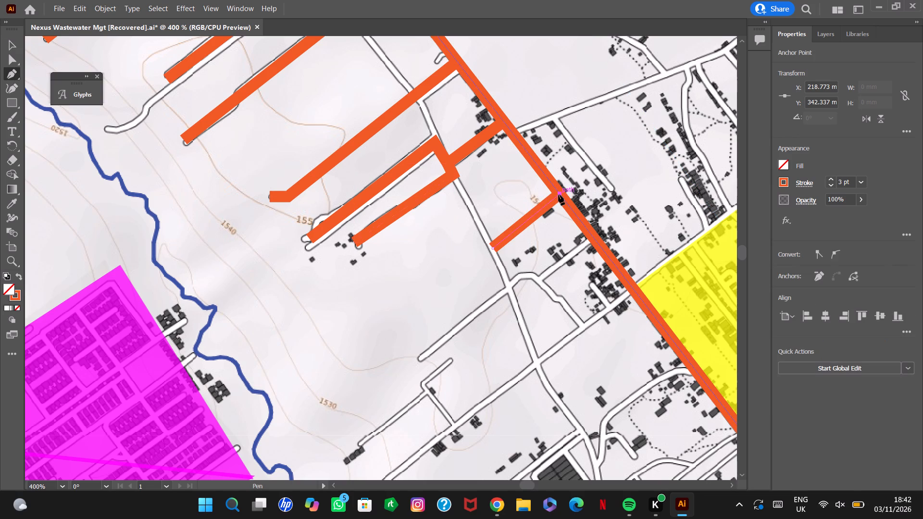
key(v)
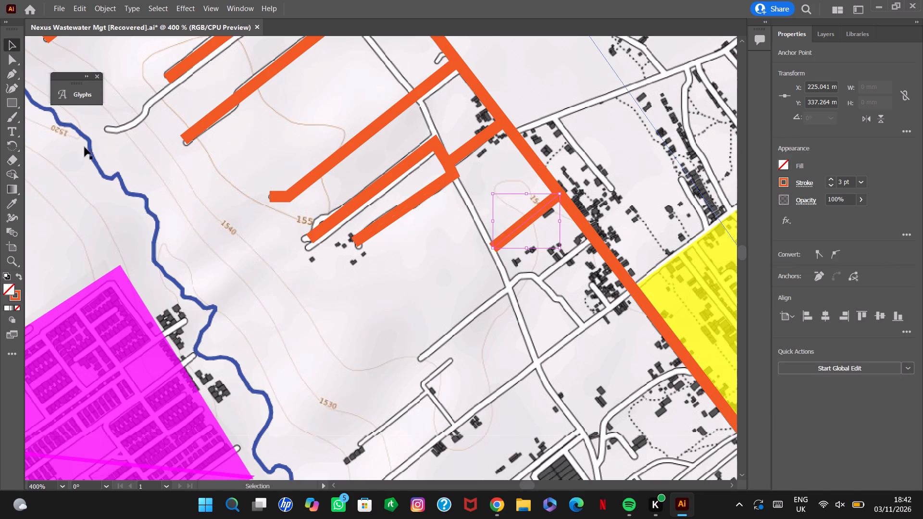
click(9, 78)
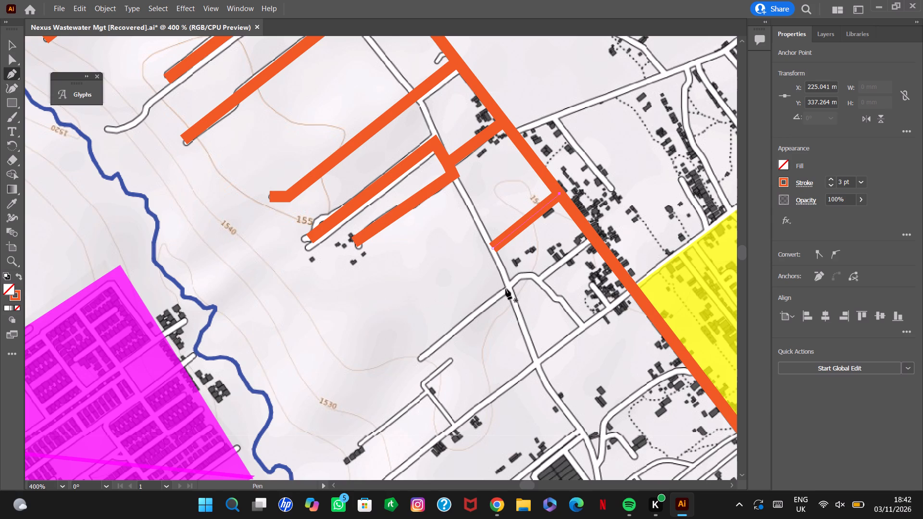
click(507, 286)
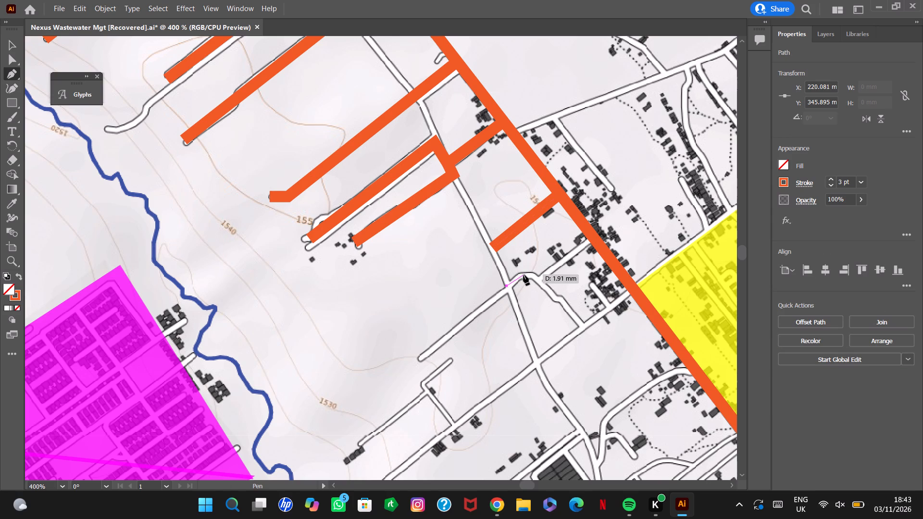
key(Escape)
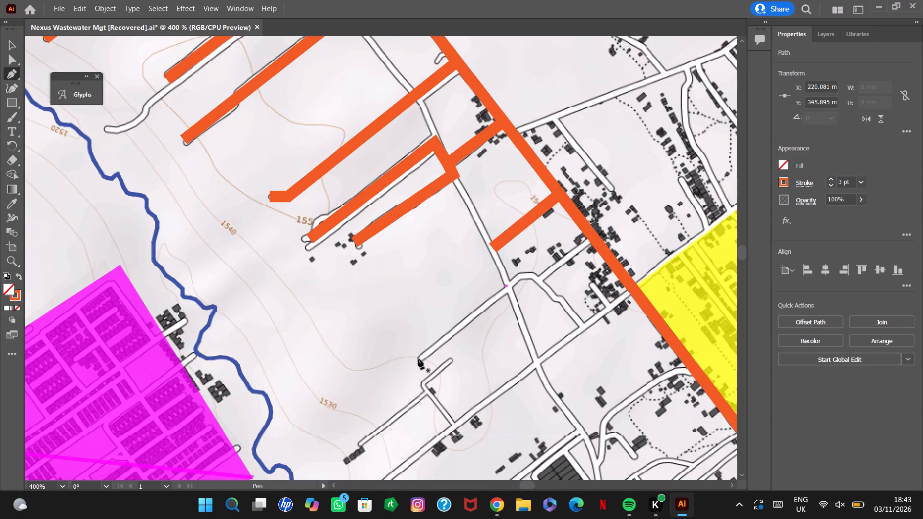
Trace a 3 pt orange line from the next side road's dead end, around its bend, to the main orange line, leaving the missing link unchanged.
click(419, 358)
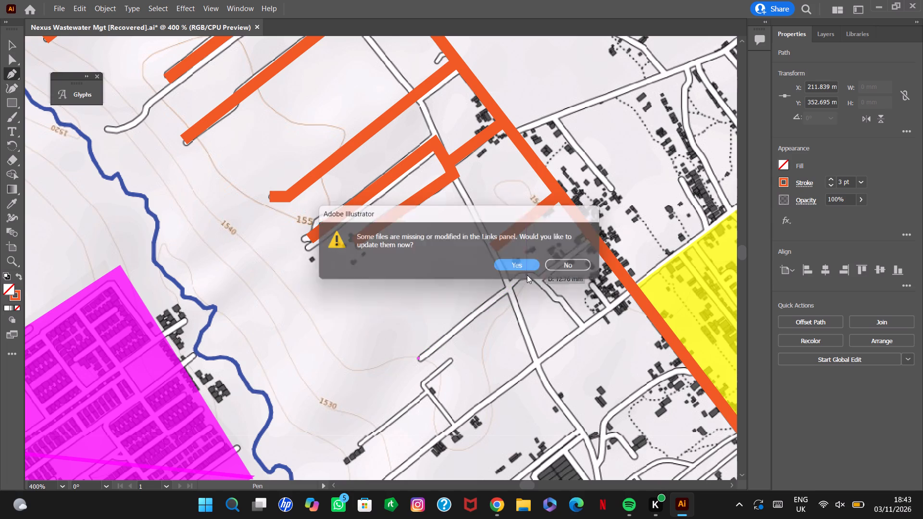
click(527, 275)
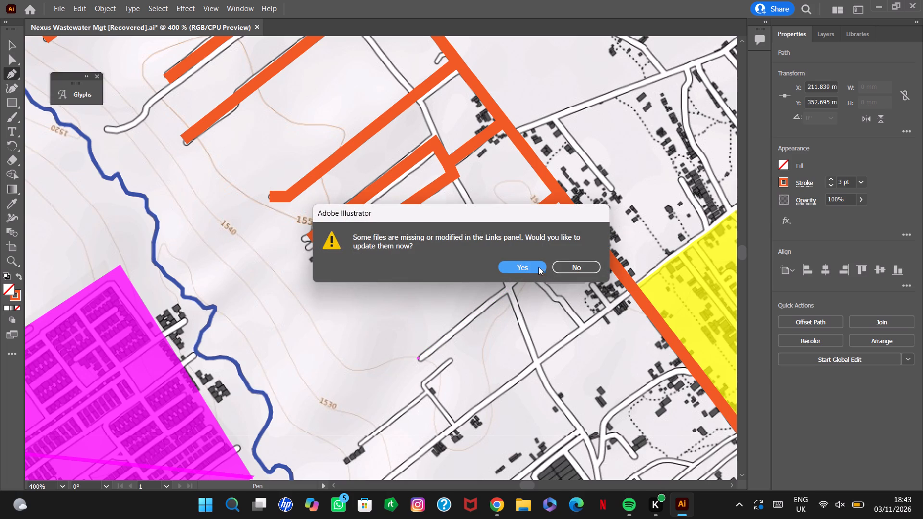
click(532, 266)
click(534, 270)
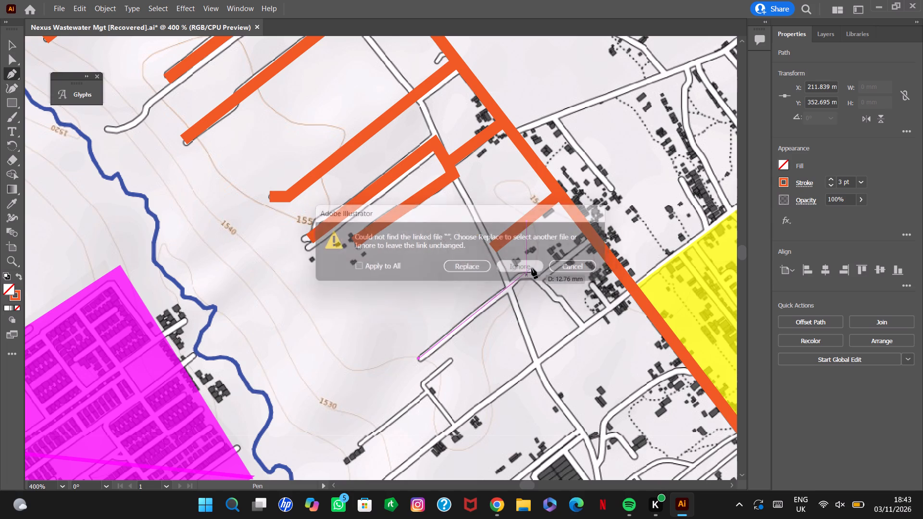
click(524, 275)
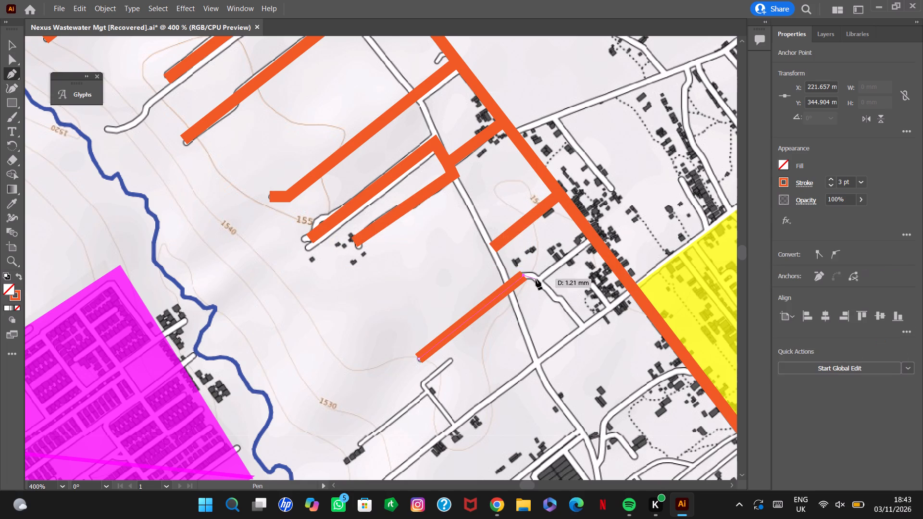
click(539, 278)
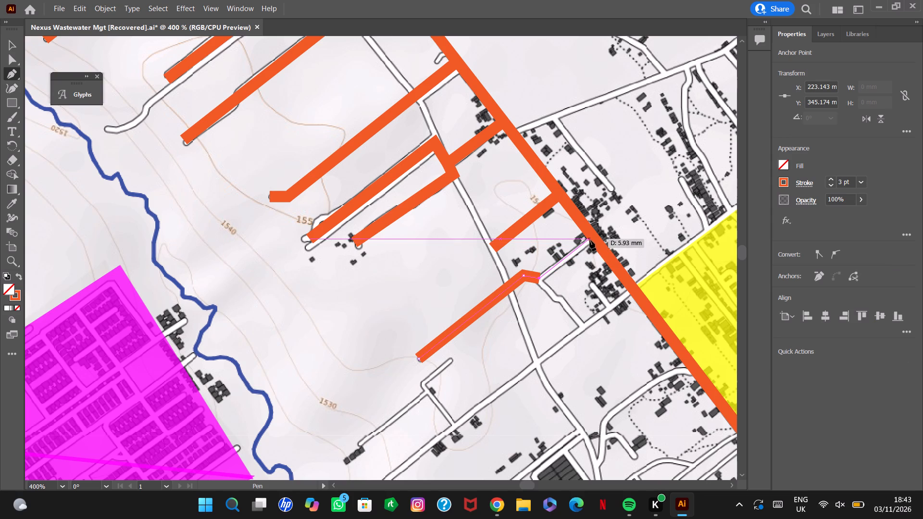
click(592, 240)
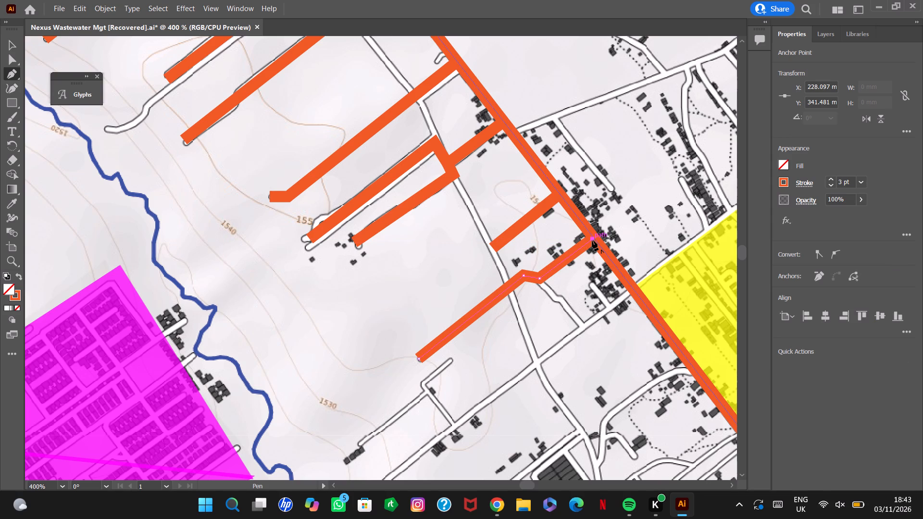
key(v)
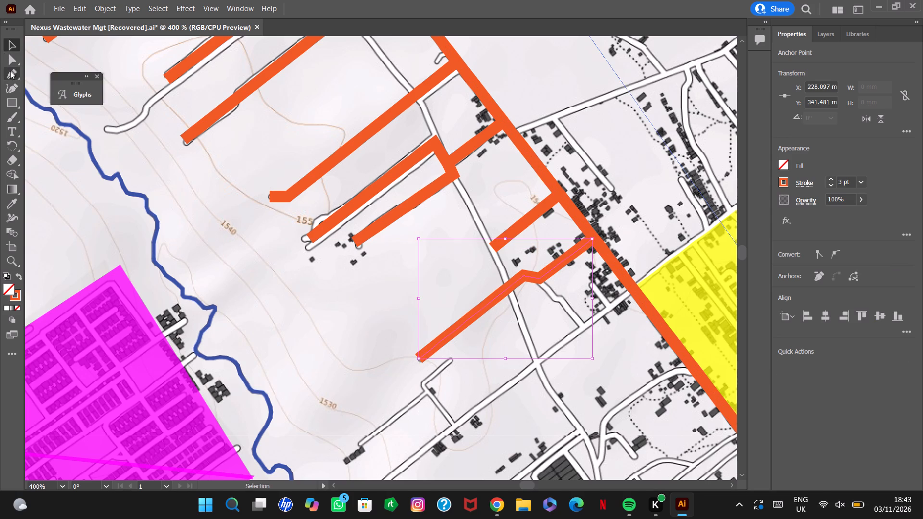
Draw a straight 3 pt orange line about 33 mm long along the long side road below, ending on the main orange line at the yellow area.
click(11, 71)
scroll(315, 234, down, 5)
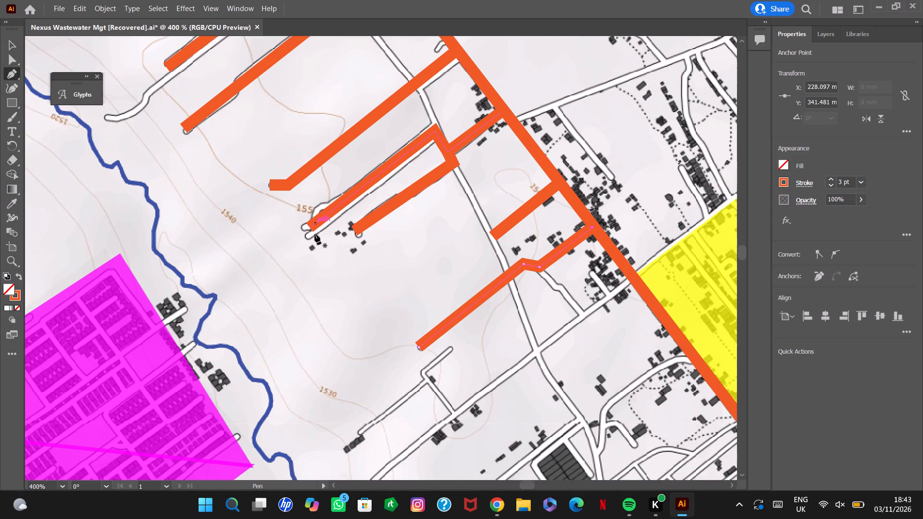
scroll(315, 234, down, 2)
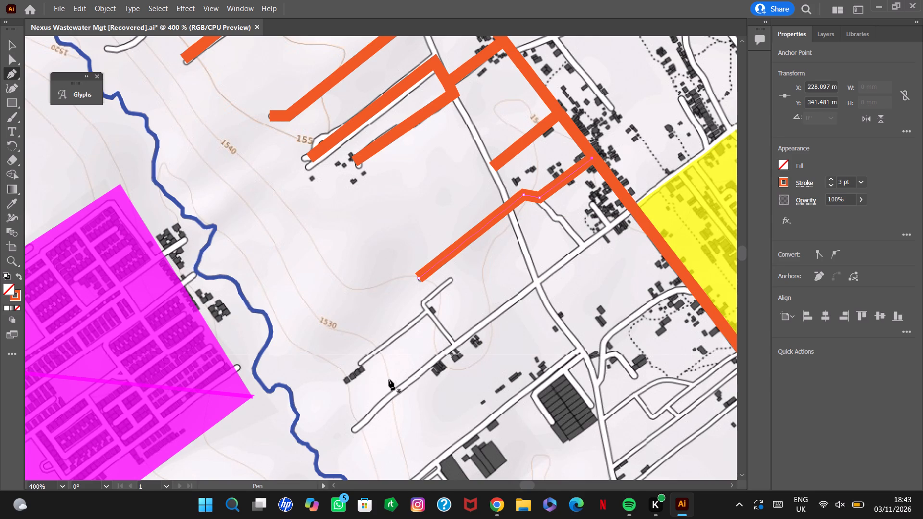
click(352, 429)
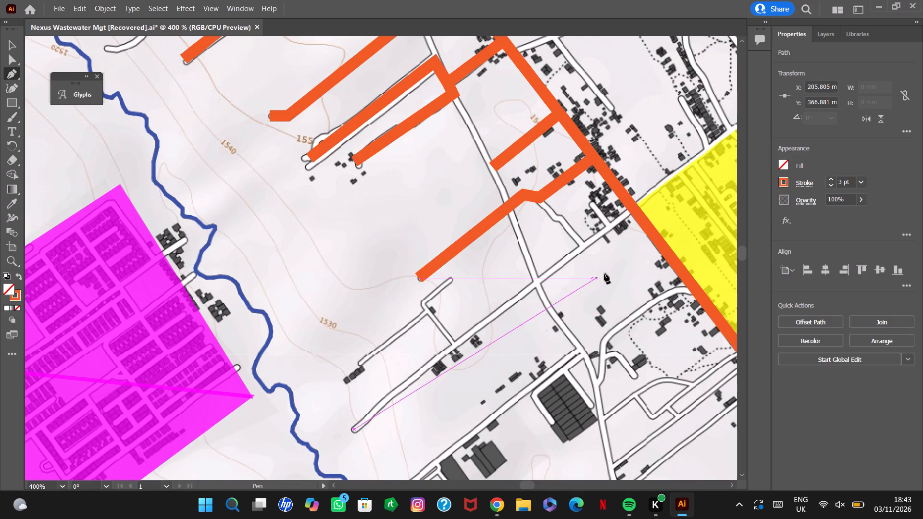
click(634, 207)
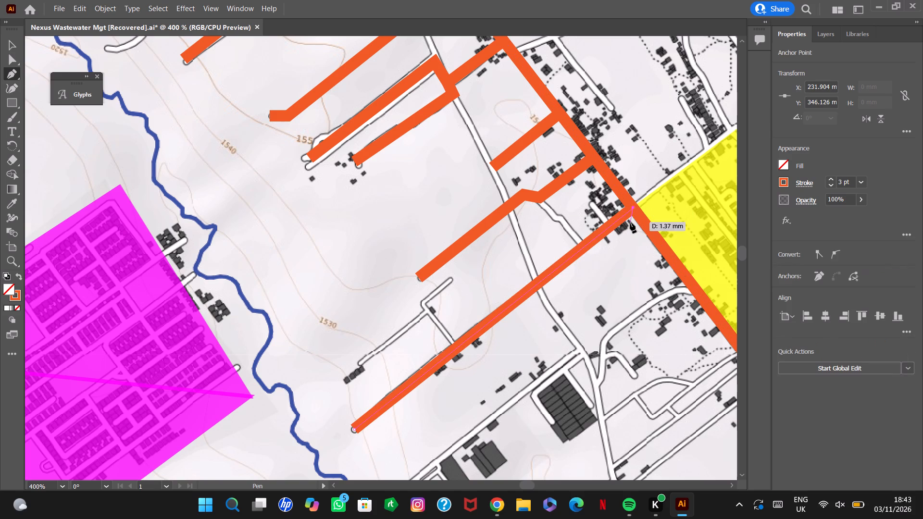
key(v)
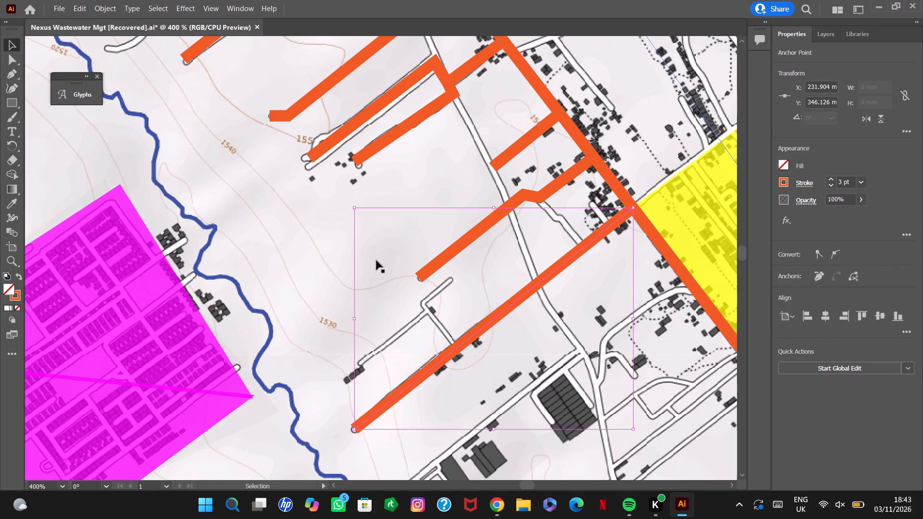
key(Escape)
Trace a 3 pt orange branch along the short dead-end road and down its connecting lane to the long orange line just drawn, leaving links un-updated.
click(423, 304)
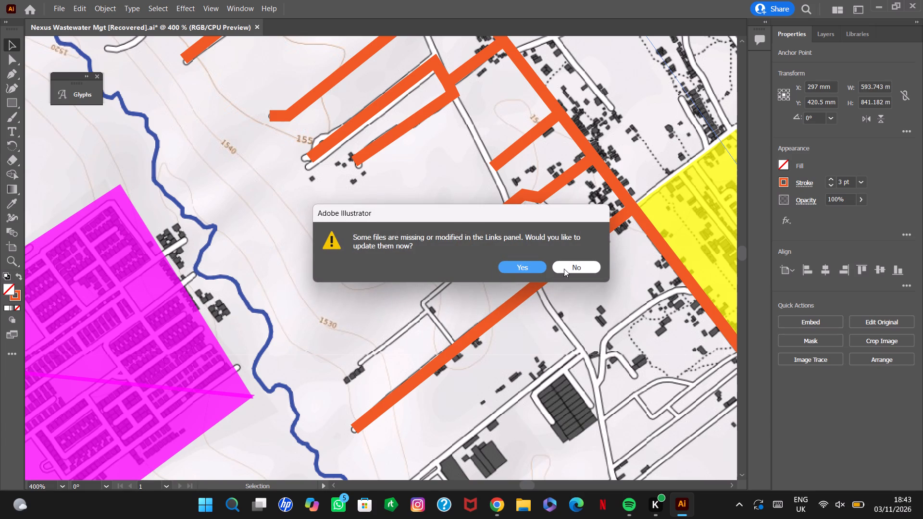
click(564, 269)
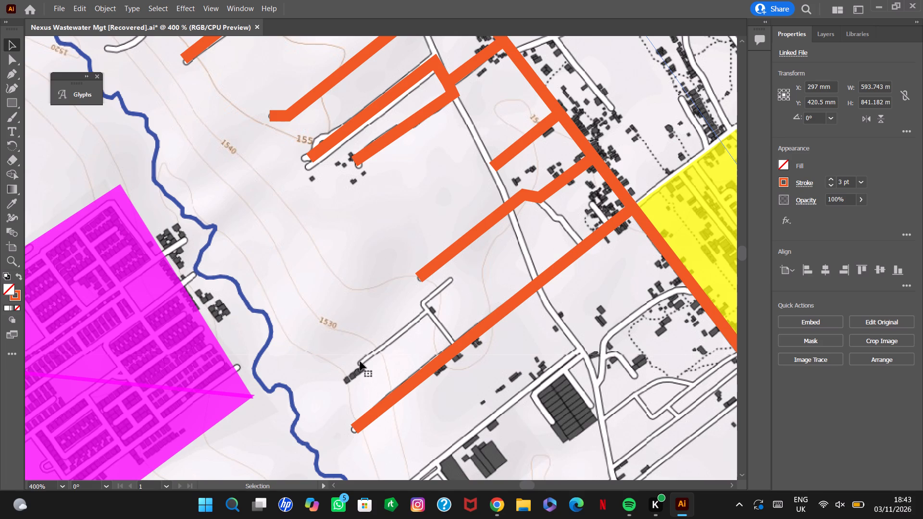
click(9, 73)
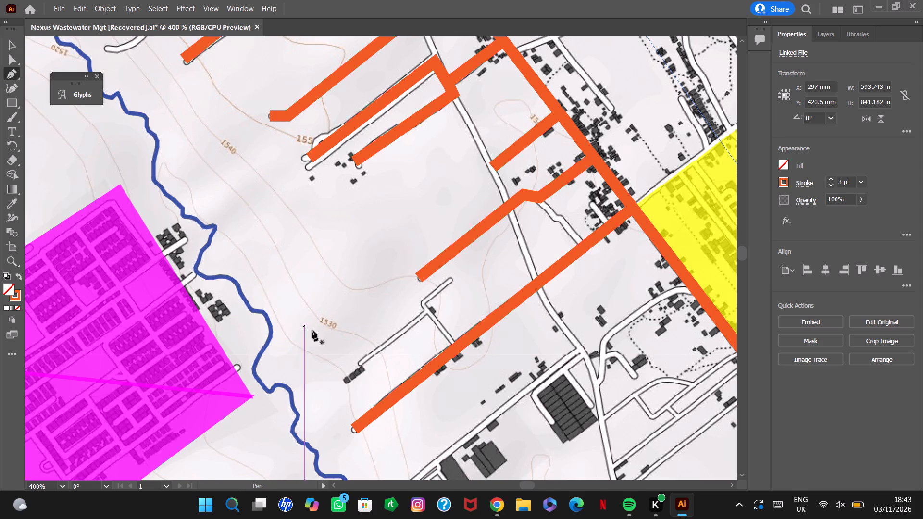
click(359, 364)
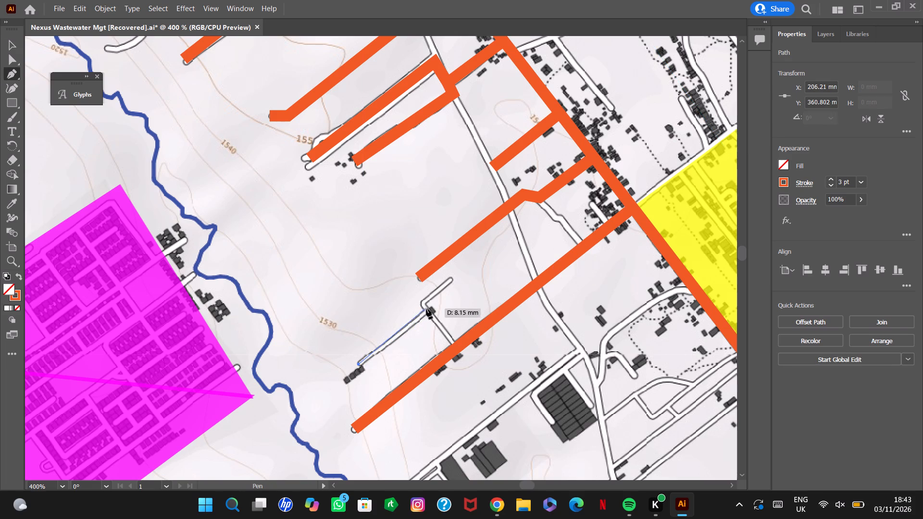
click(427, 310)
click(452, 343)
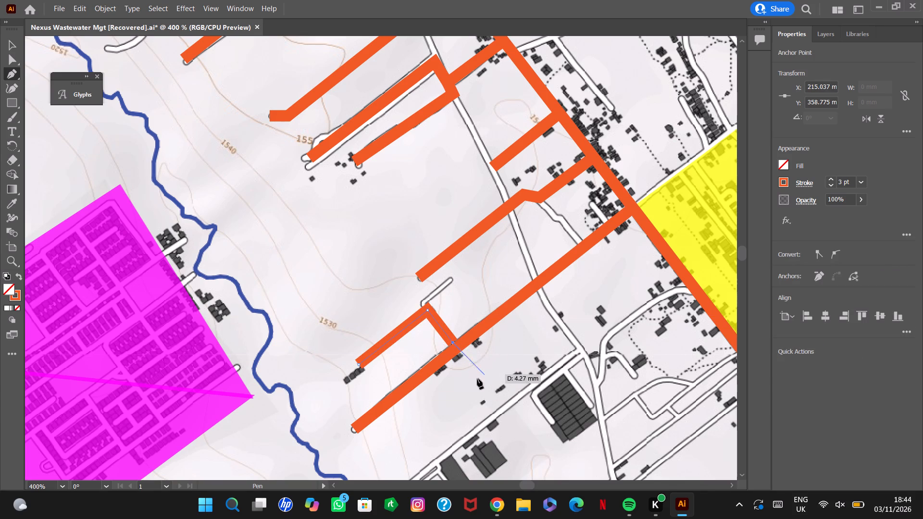
click(456, 347)
key(v)
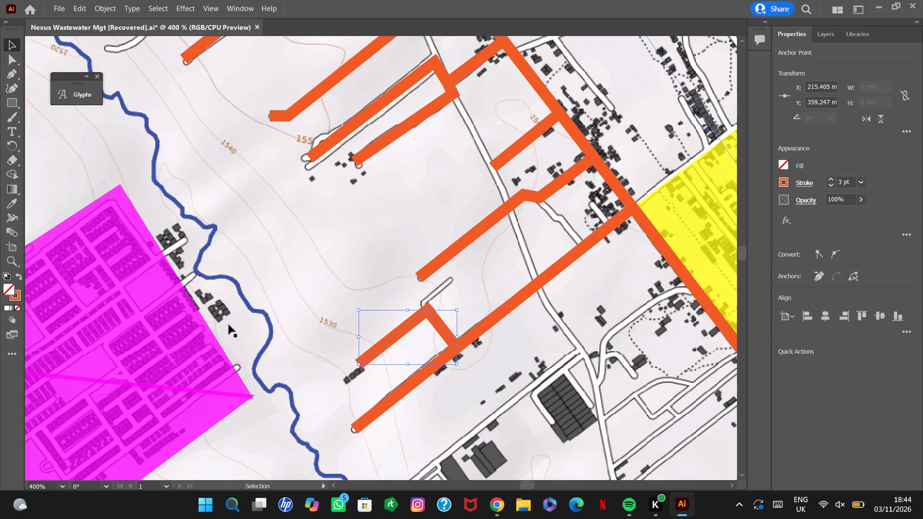
Draw a straight 3 pt orange line about 17 mm long from the central white road southeast of the large warehouse to the main orange line.
scroll(229, 324, down, 11)
scroll(226, 324, down, 11)
scroll(226, 324, up, 6)
scroll(226, 324, down, 6)
scroll(262, 316, up, 3)
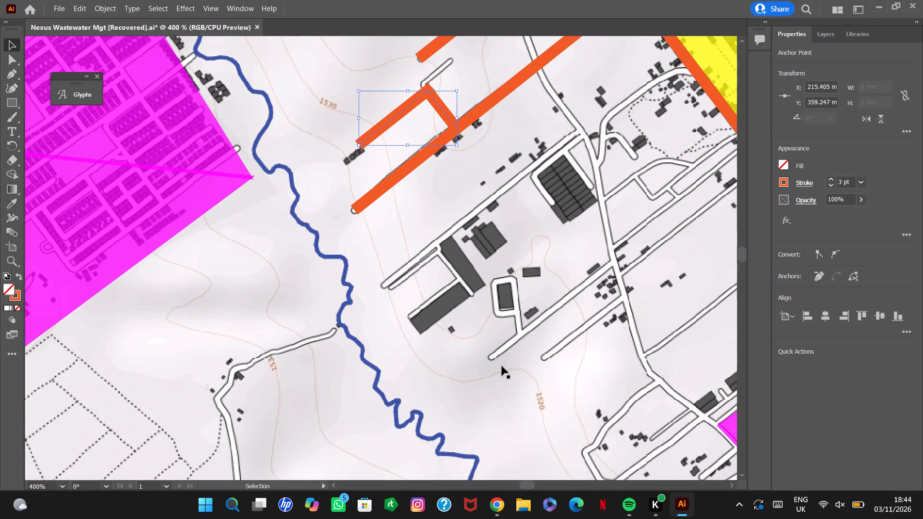
click(530, 483)
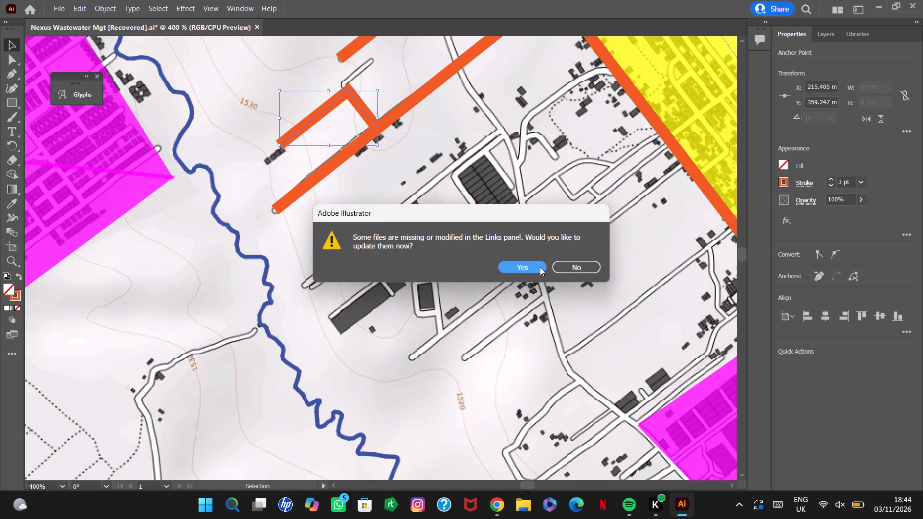
click(529, 267)
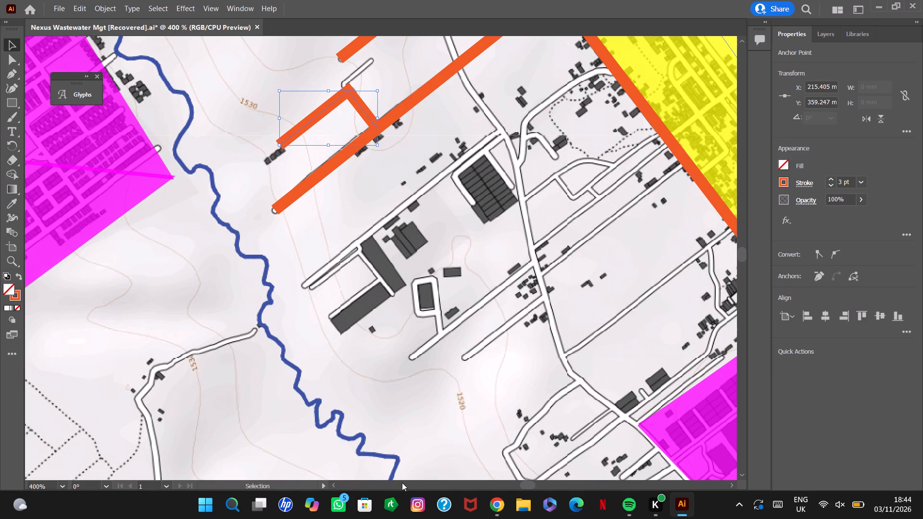
click(9, 74)
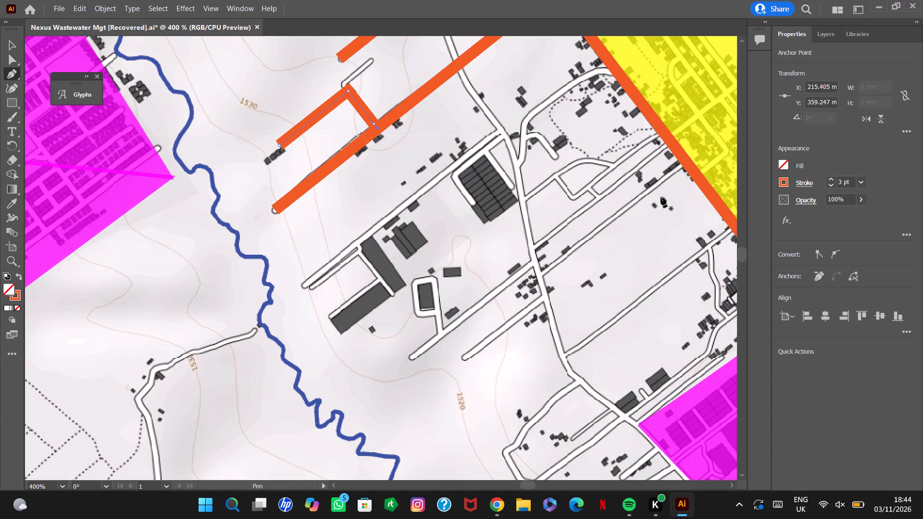
click(541, 273)
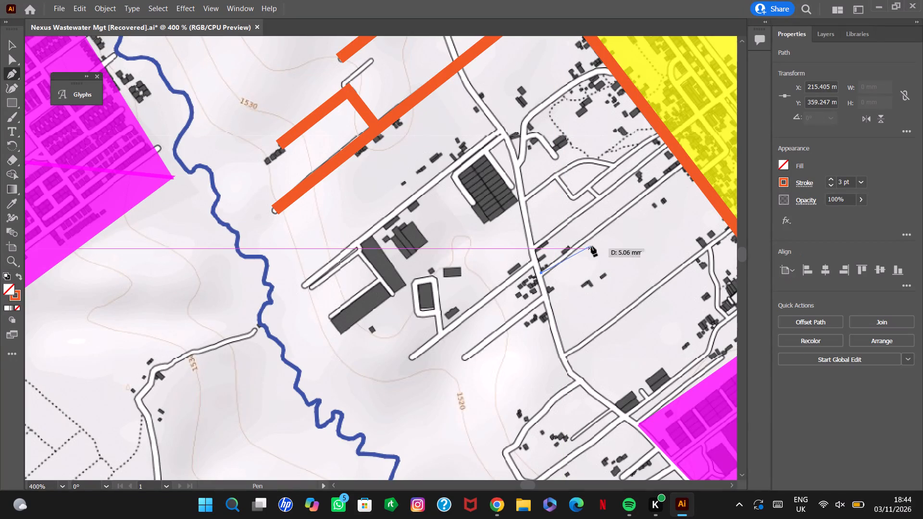
click(685, 162)
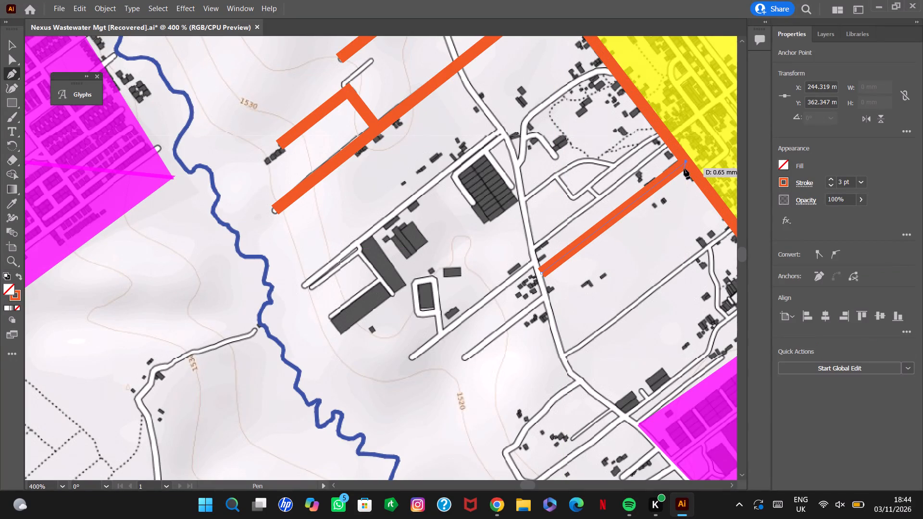
key(v)
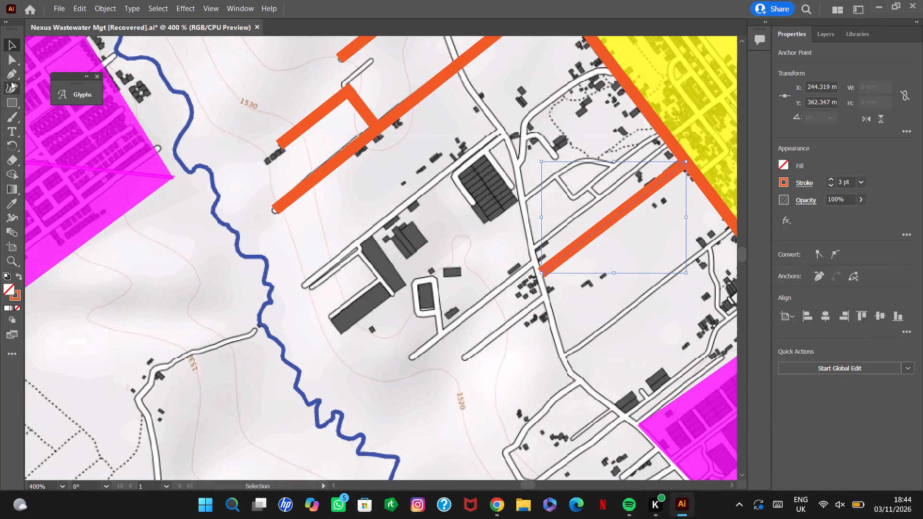
Draw a parallel 3 pt orange line about 16 mm long on the road just above, from the central white road to the main orange line.
click(11, 81)
click(8, 74)
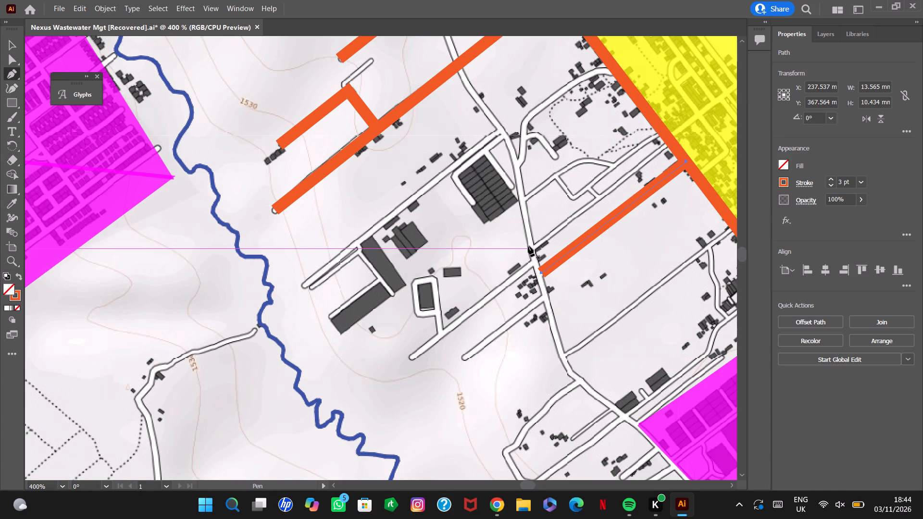
click(531, 248)
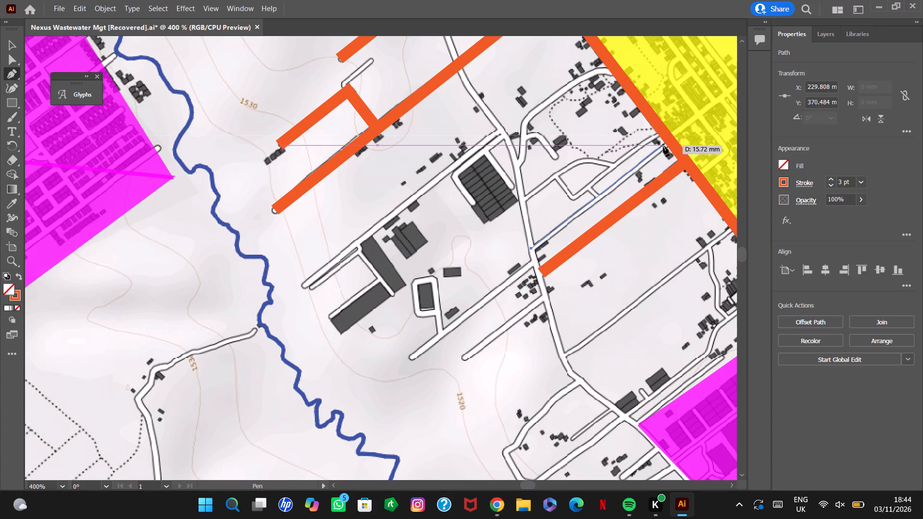
click(669, 143)
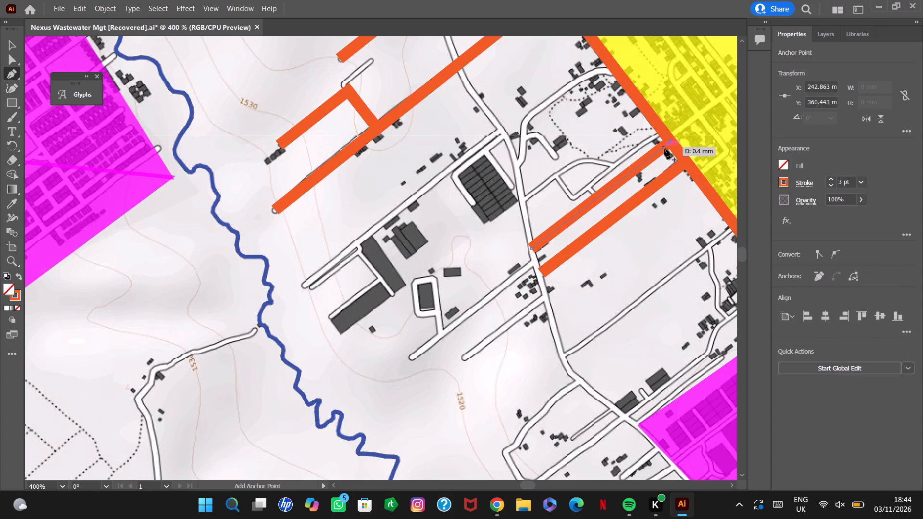
key(v)
Trace a bent 3 pt orange branch from the central white road beside the large warehouse to the main orange line, leaving links un-updated.
click(7, 57)
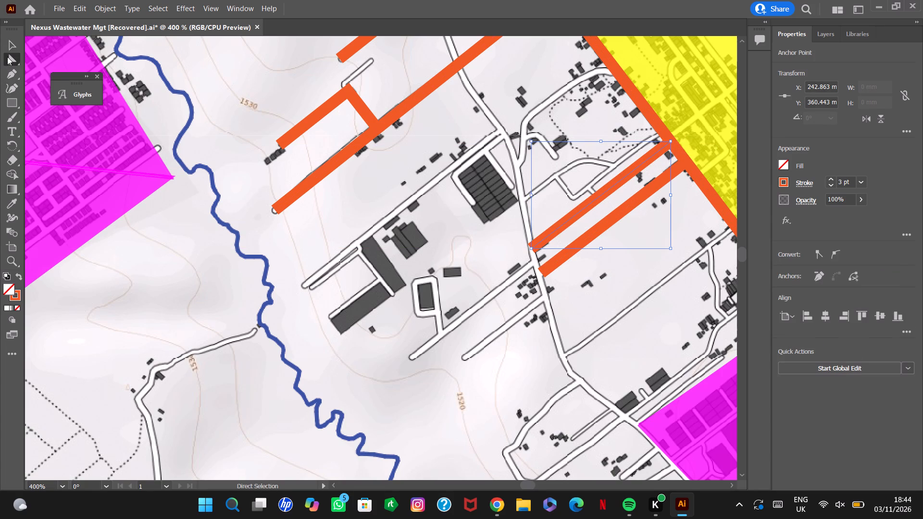
click(526, 198)
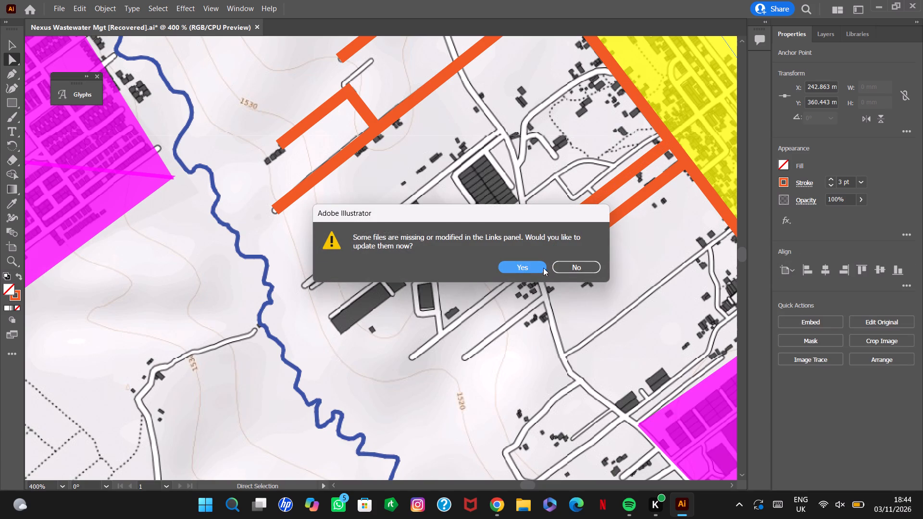
click(564, 262)
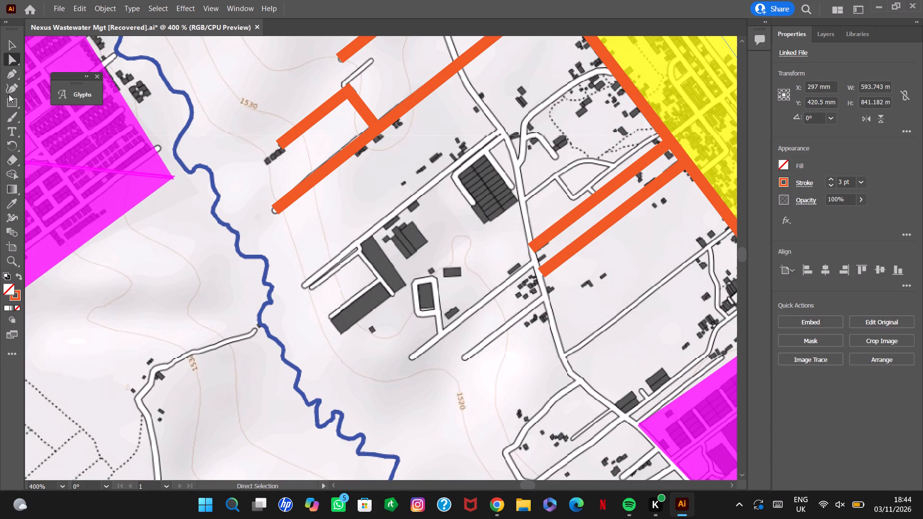
click(6, 74)
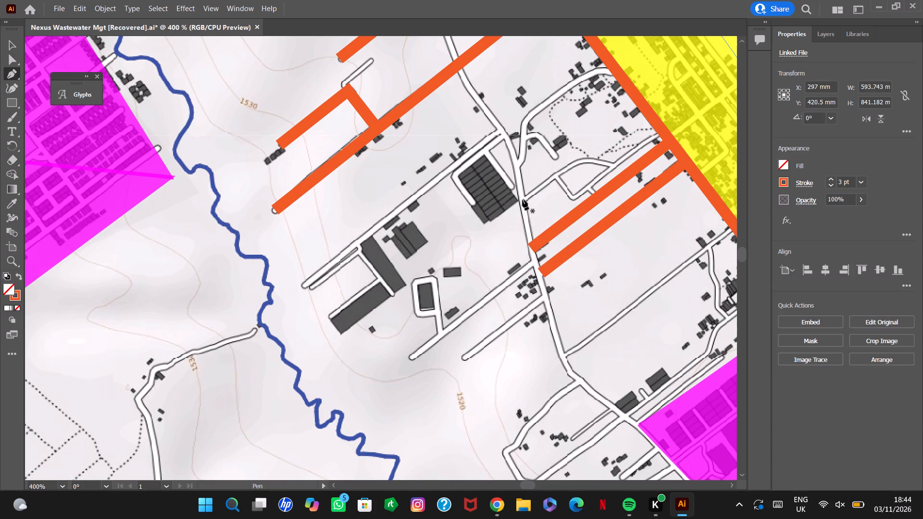
click(523, 199)
click(579, 160)
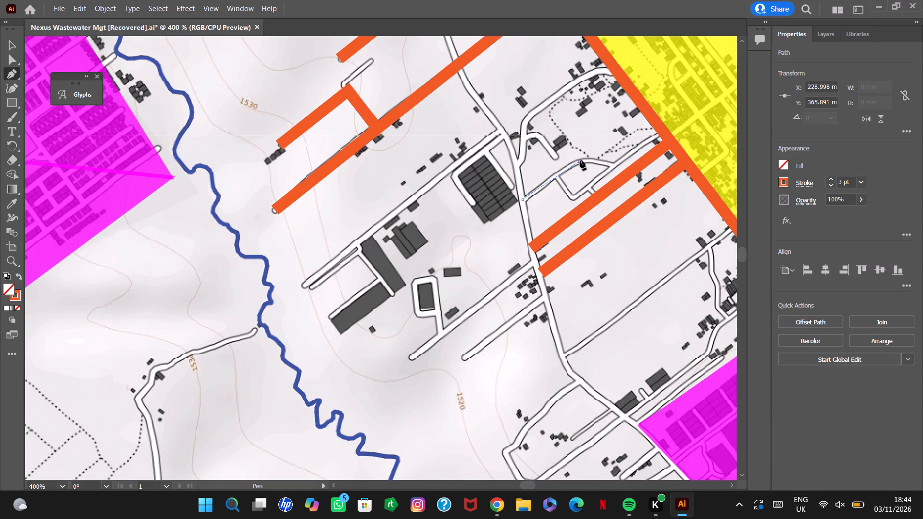
click(614, 165)
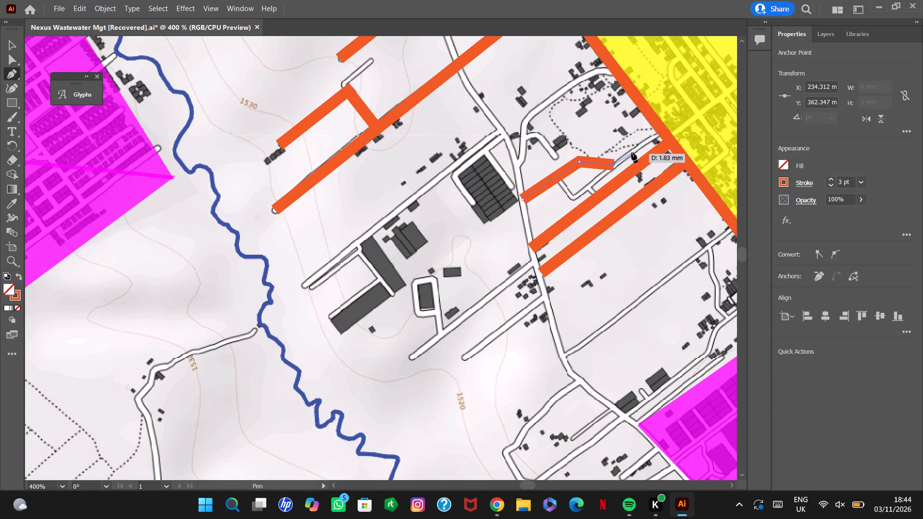
click(661, 131)
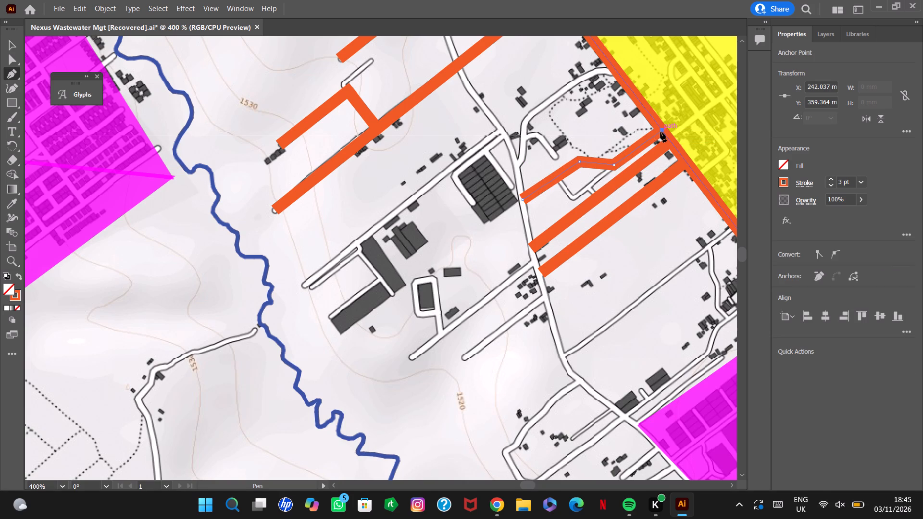
key(v)
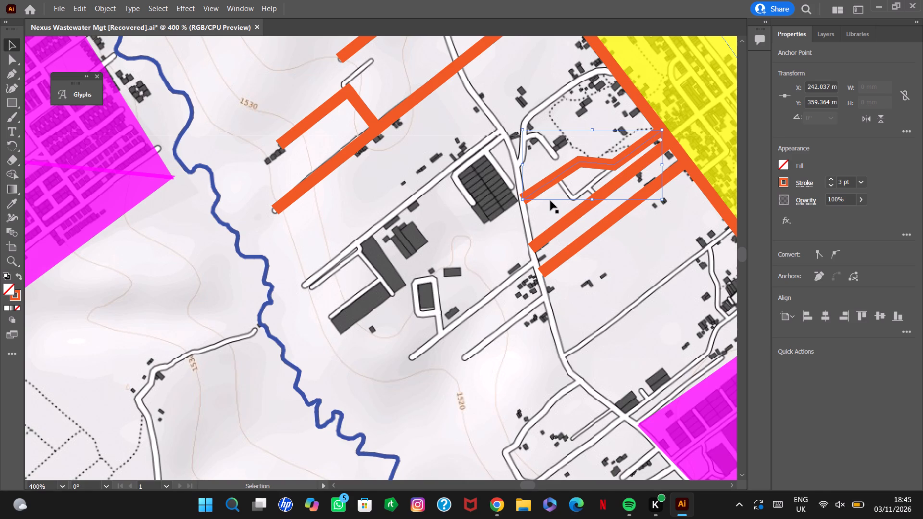
Draw a straight 3 pt orange line about 9 mm long along the curved road north of that branch to the main orange line, leaving links un-updated.
click(528, 116)
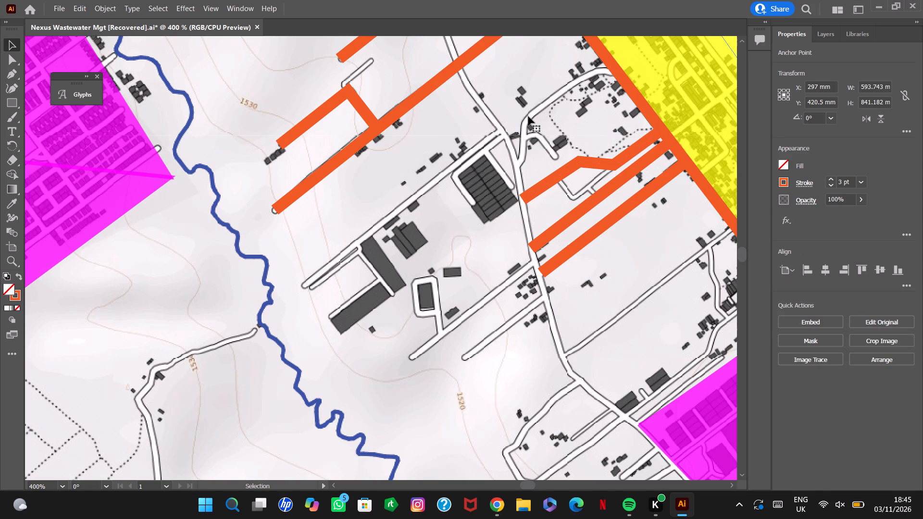
click(11, 72)
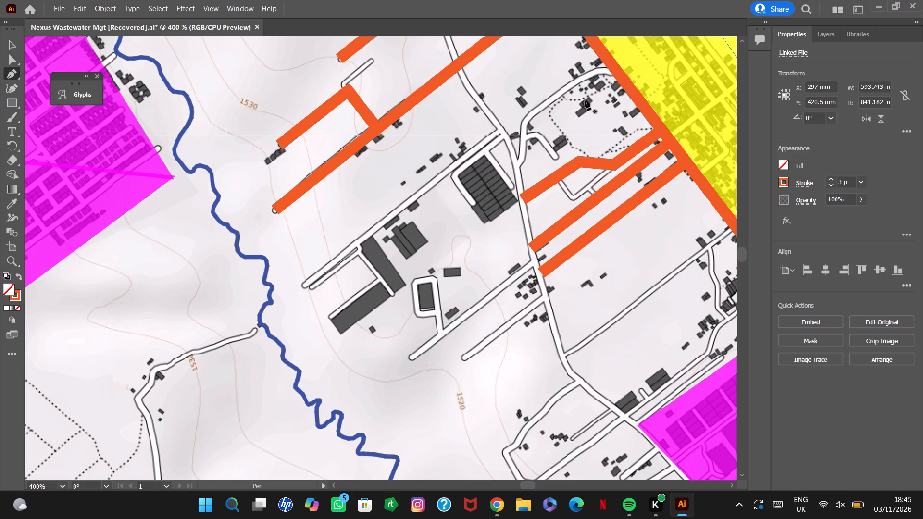
click(527, 118)
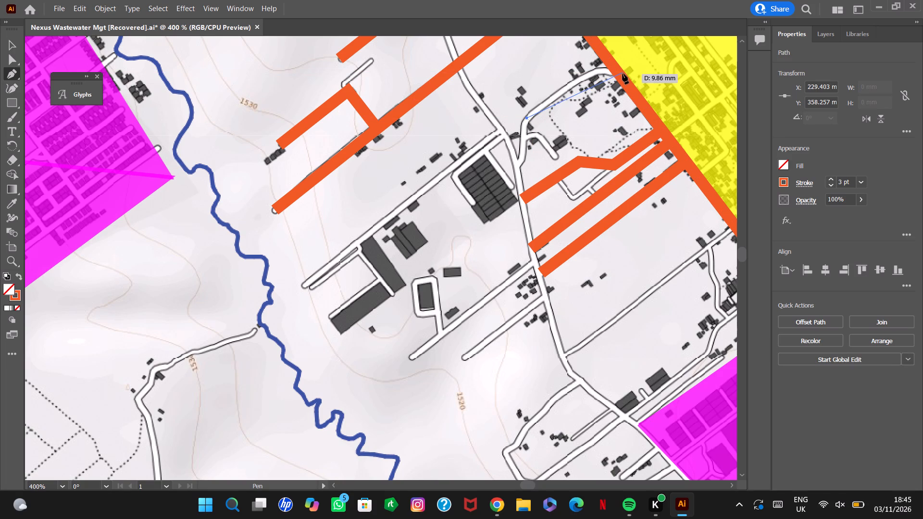
click(603, 57)
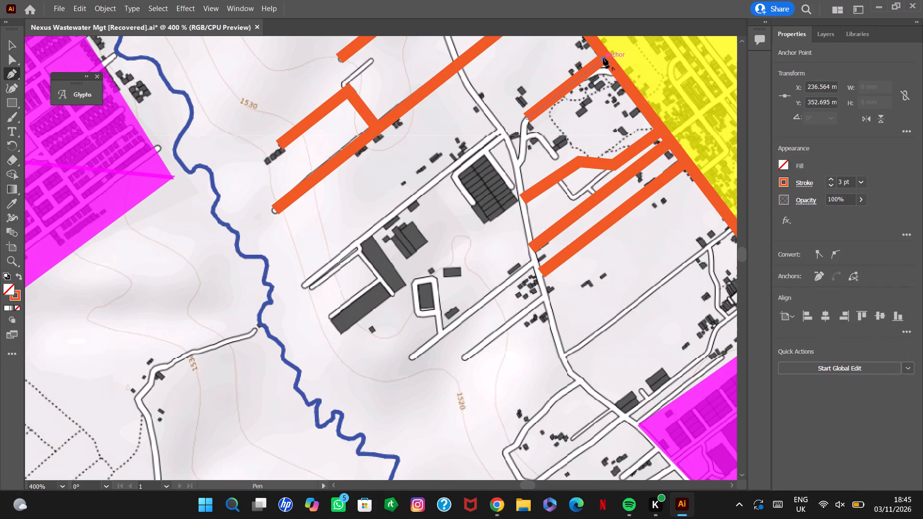
key(v)
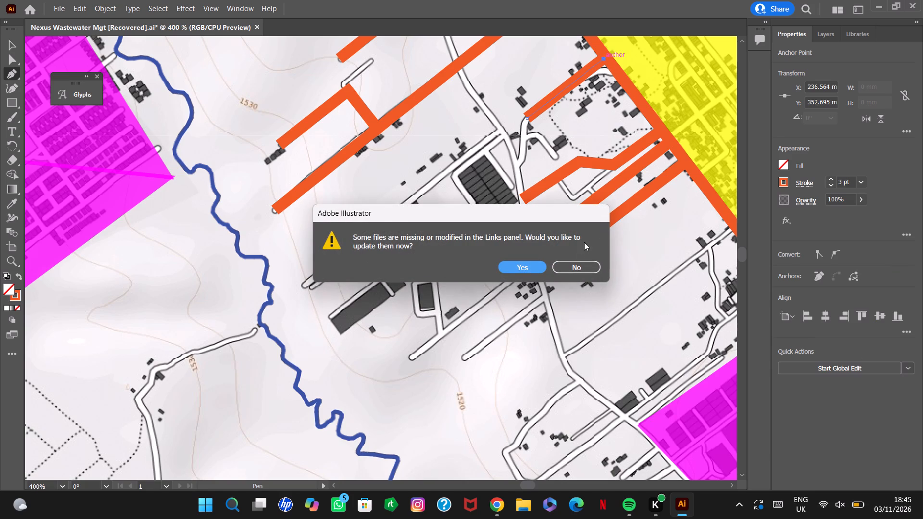
click(575, 263)
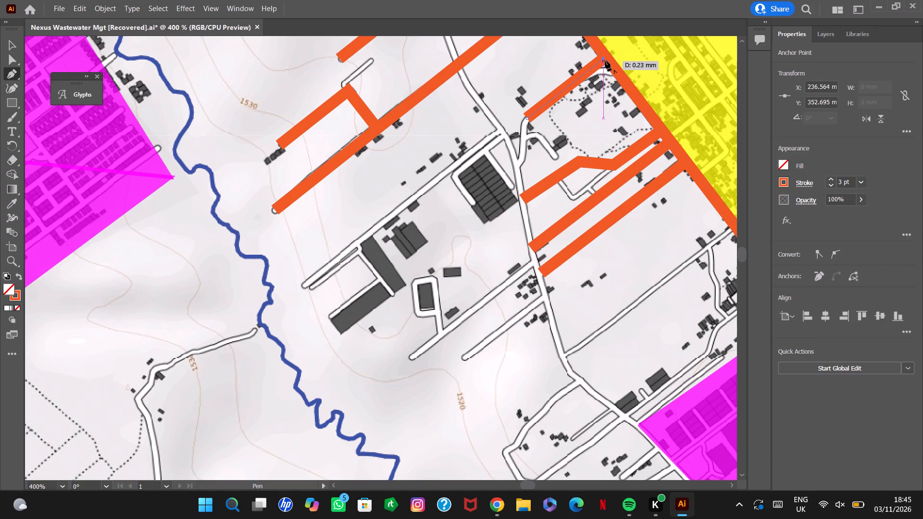
key(v)
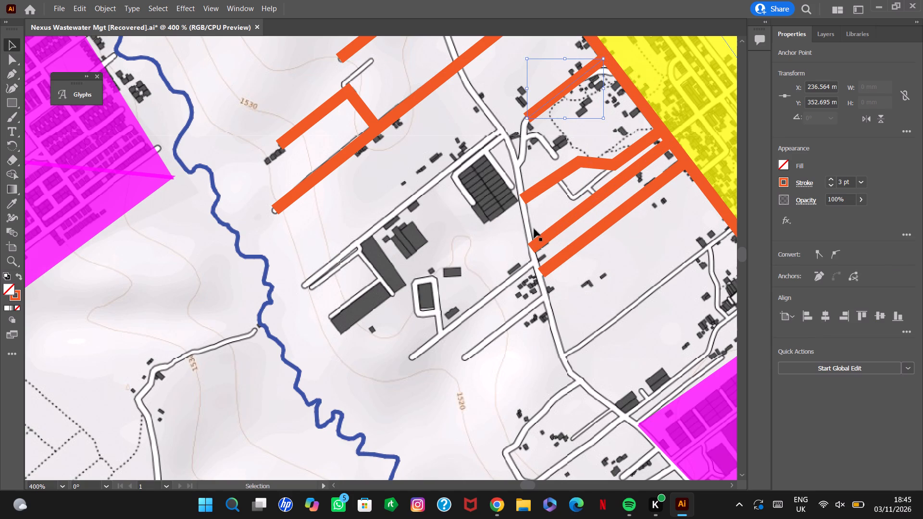
Extend the lower parallel 3 pt orange line about 13 mm southwest across the central road between the two dead-end roads, accepting the link update.
click(527, 486)
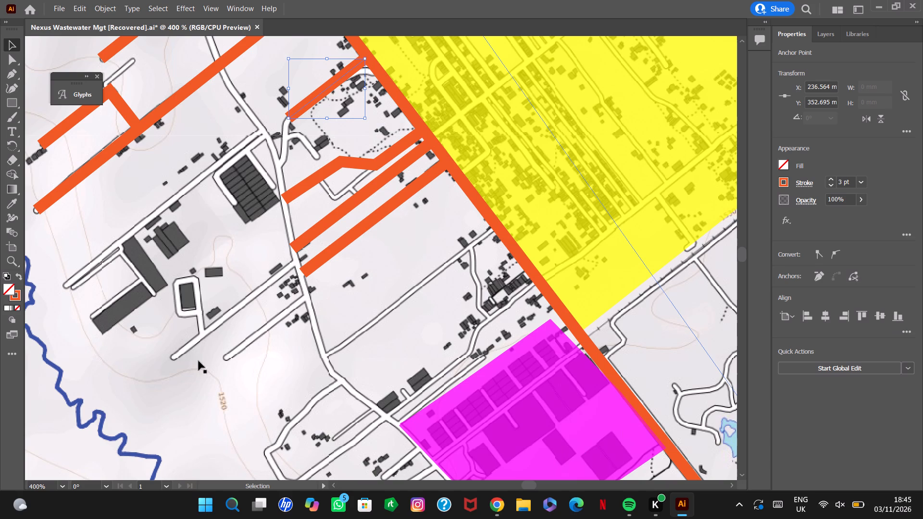
click(9, 77)
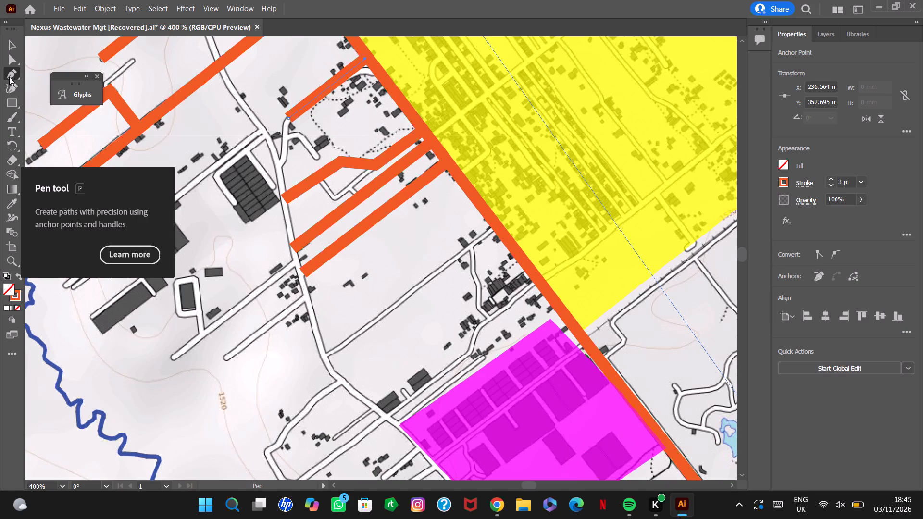
click(192, 360)
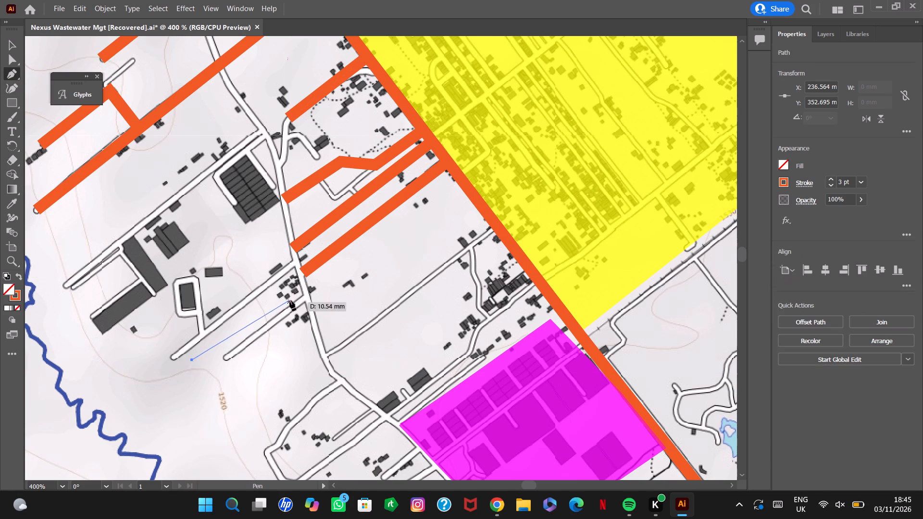
click(304, 273)
key(v)
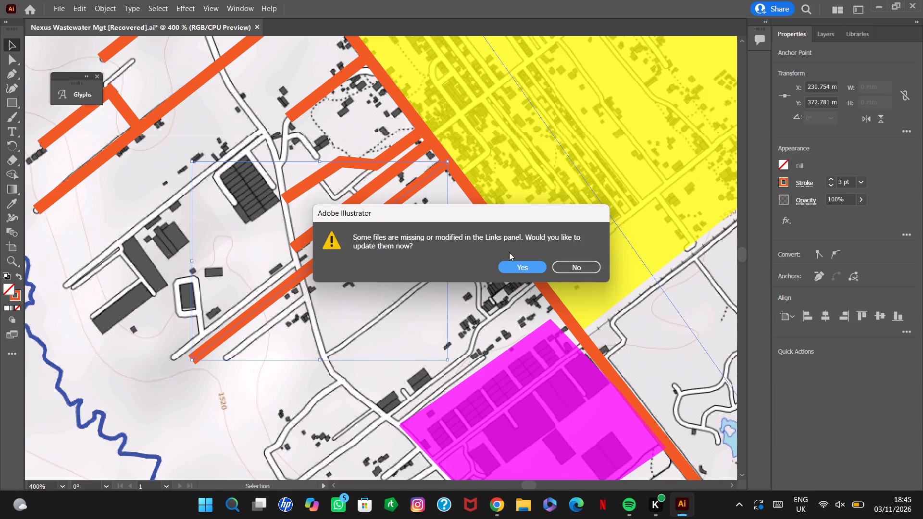
click(528, 270)
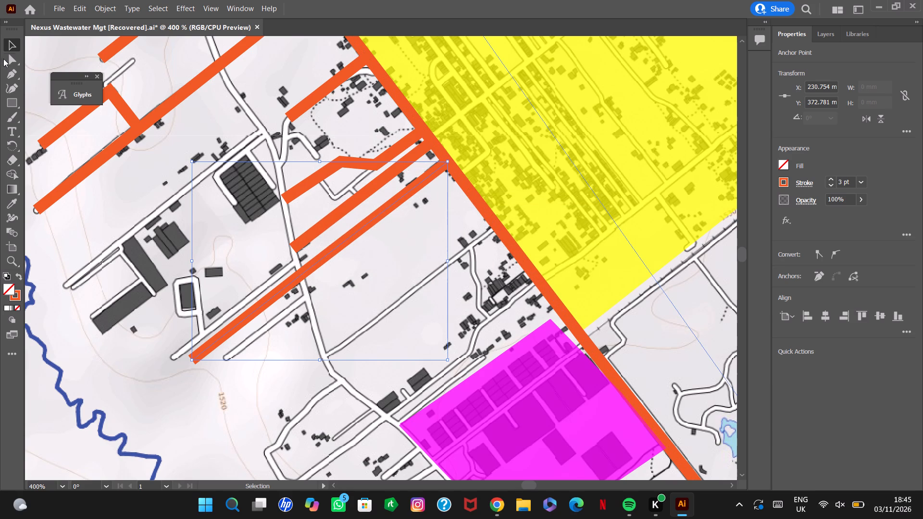
Draw a straight 3 pt orange line about 26 mm long along the road north of the warehouses, joining the short northern branch's western end.
click(9, 76)
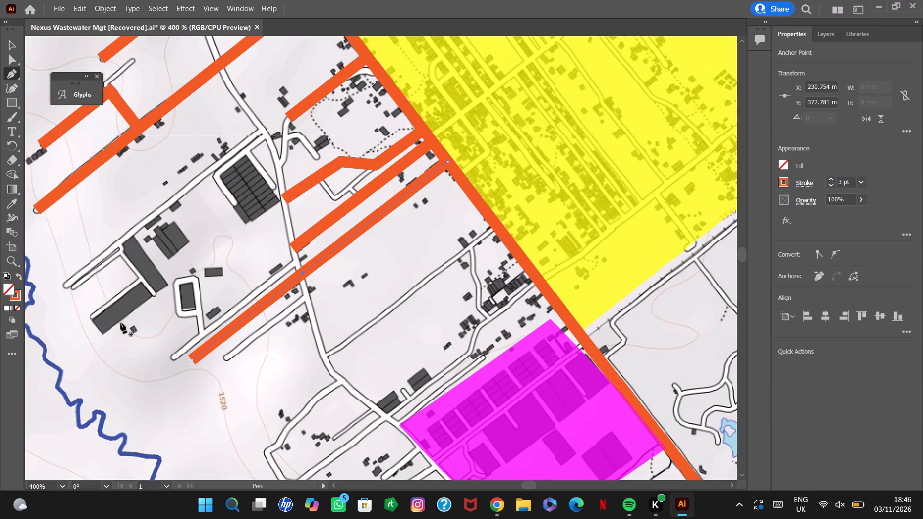
click(65, 285)
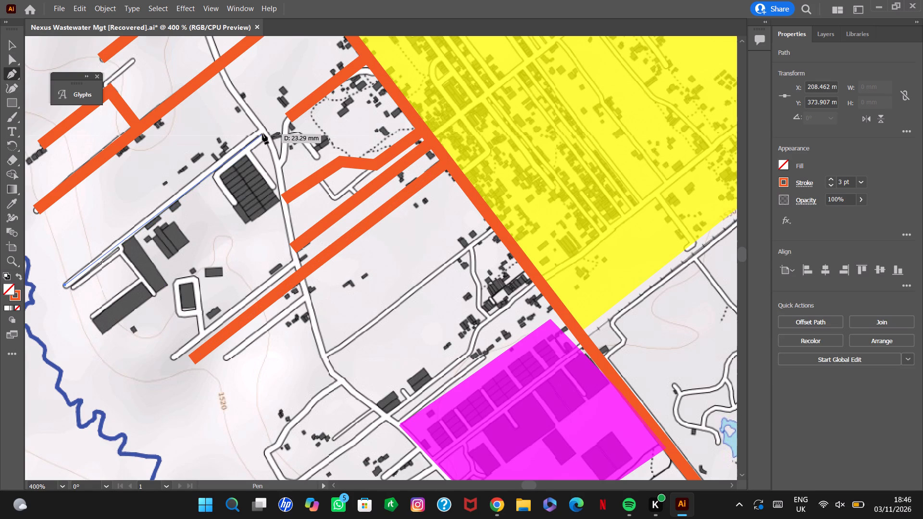
click(291, 116)
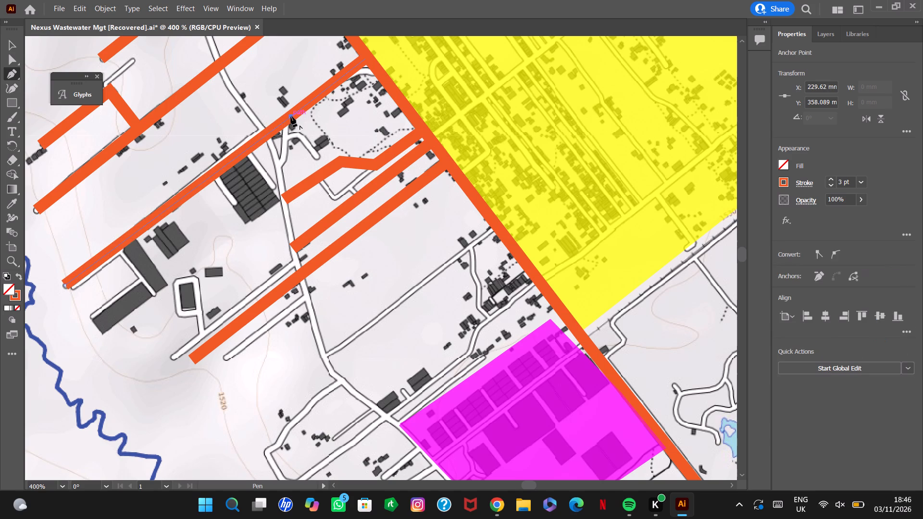
key(v)
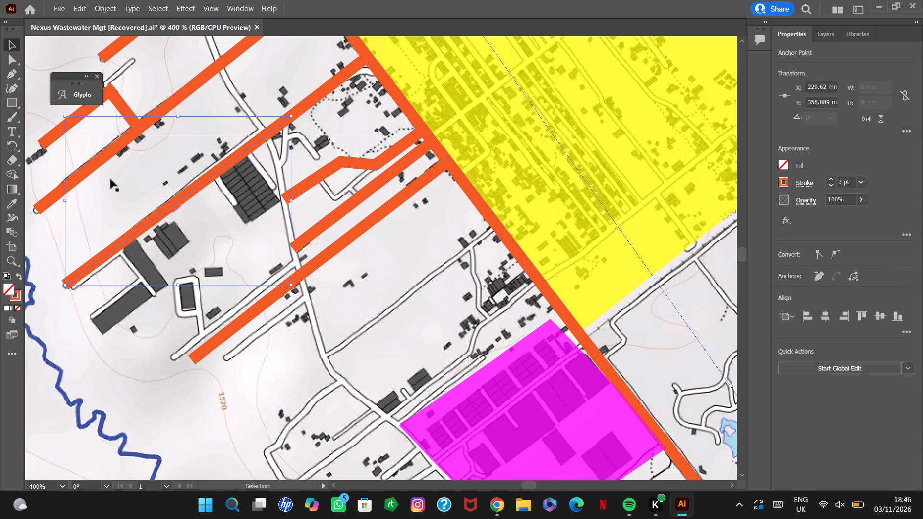
Draw a straight 3 pt orange line about 20 mm long on the road north of the magenta area to the main orange line, ignoring all missing links.
click(12, 77)
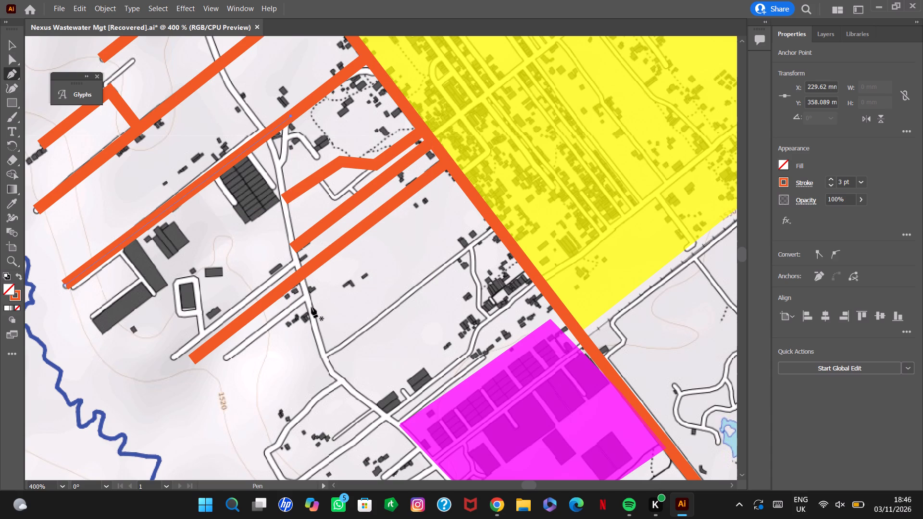
click(322, 356)
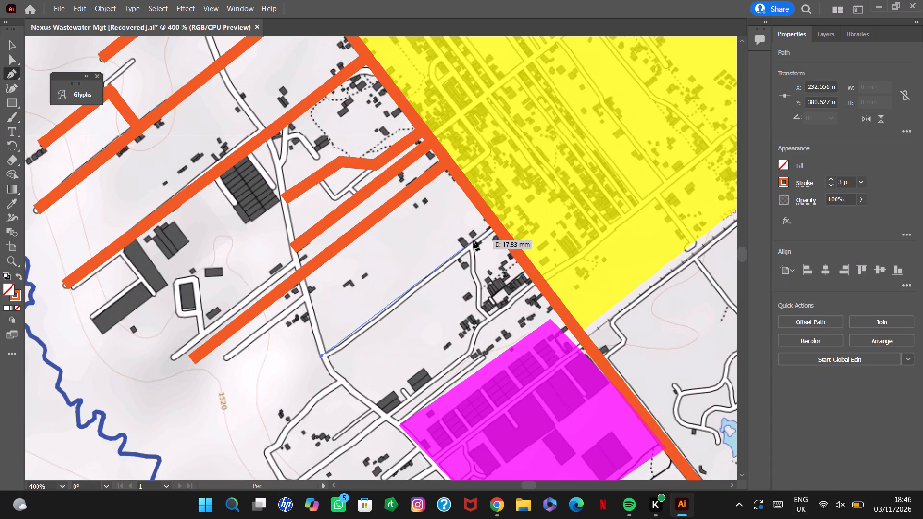
click(523, 266)
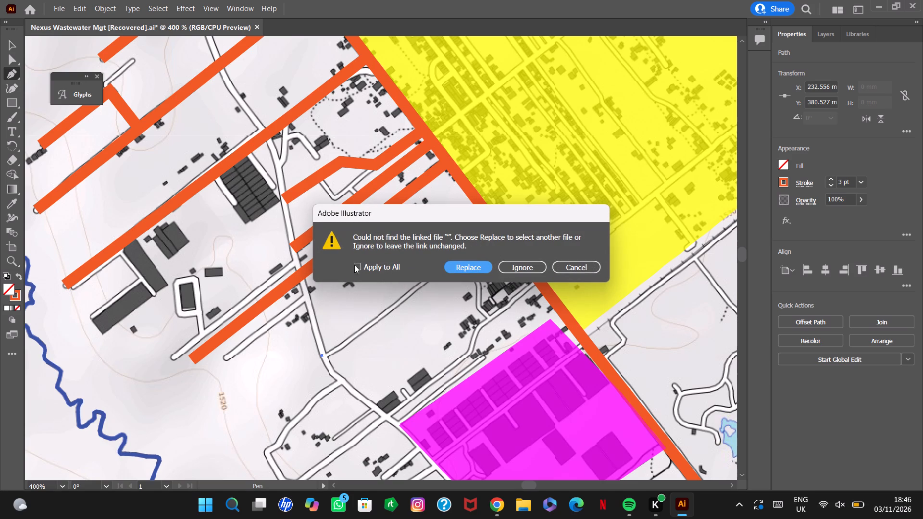
click(354, 265)
click(513, 267)
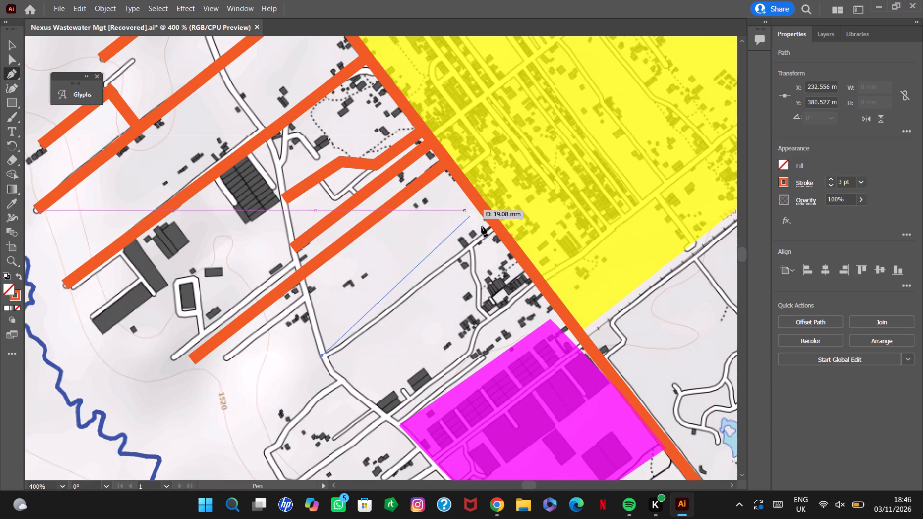
click(496, 225)
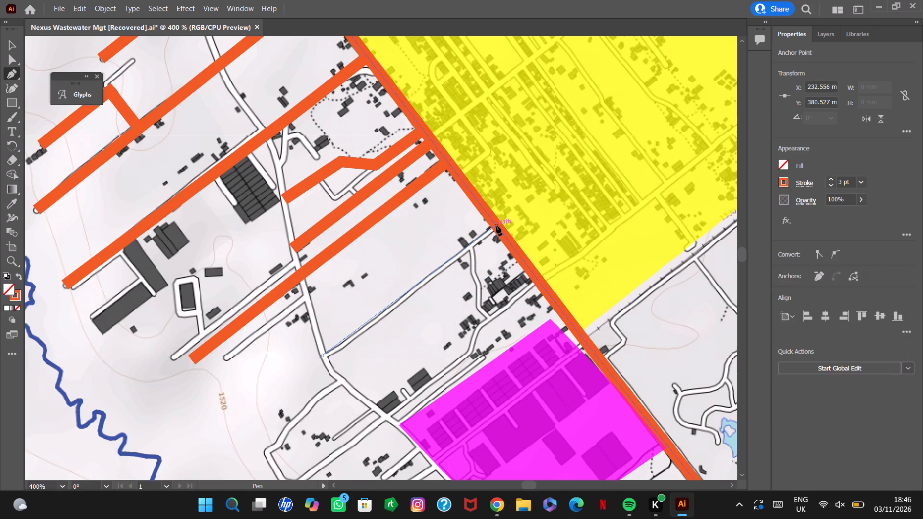
click(496, 225)
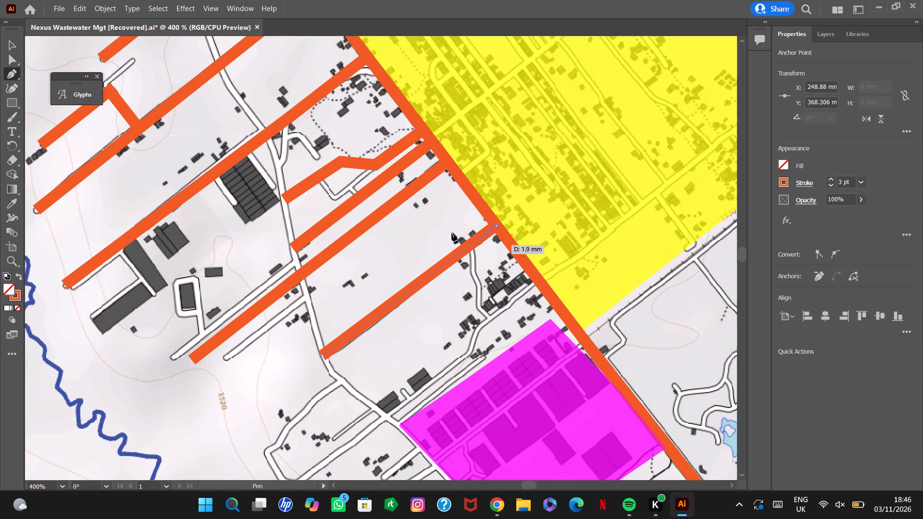
key(v)
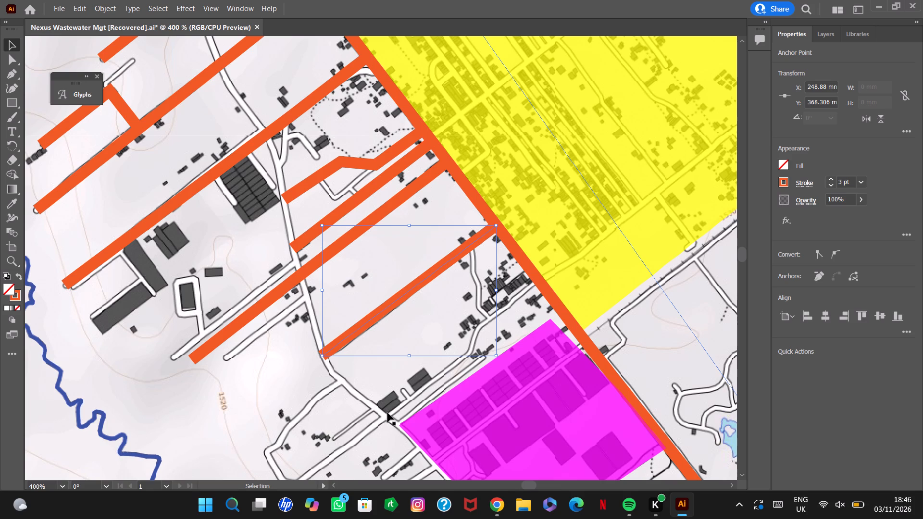
Draw a bent three-segment 3 pt orange line along the road north of the magenta area, ending with an about 6 mm segment to the main orange line.
click(15, 76)
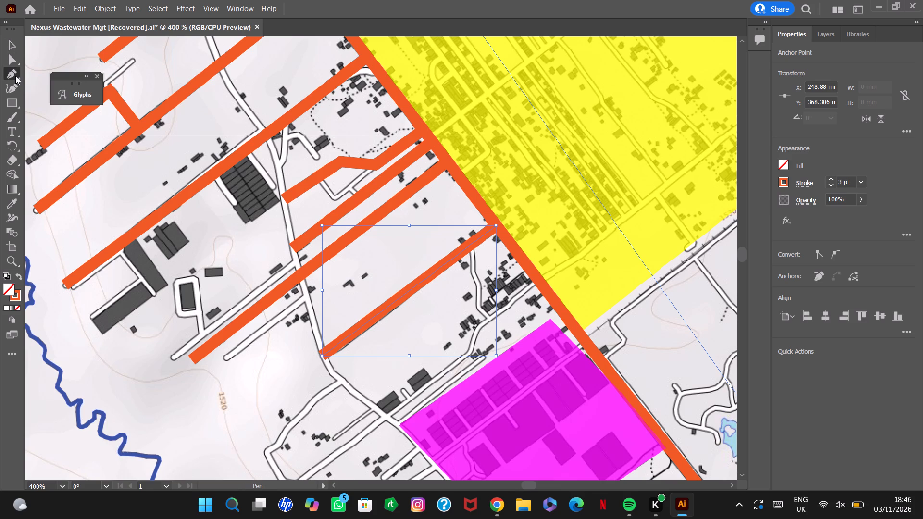
click(386, 416)
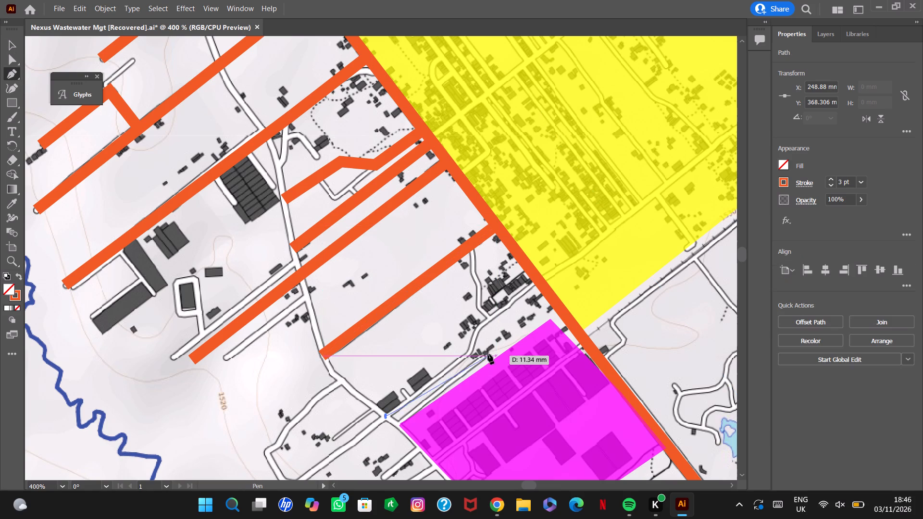
click(472, 353)
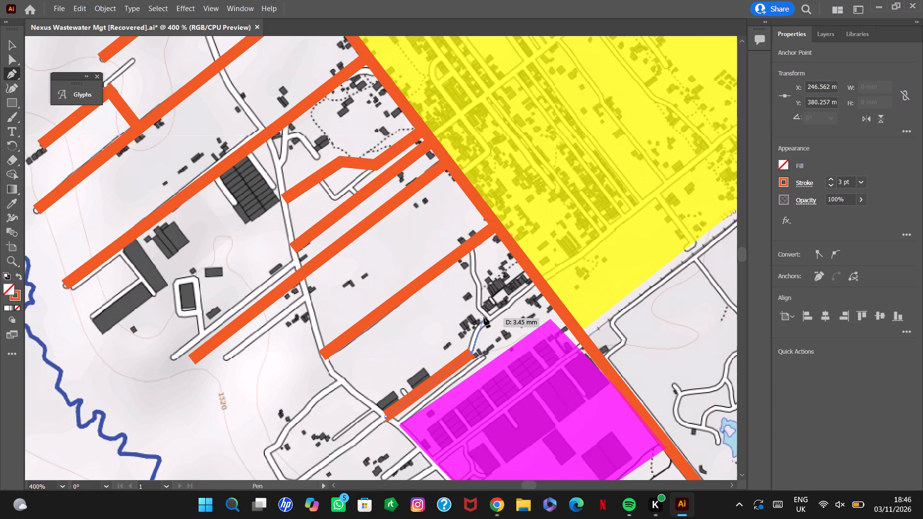
click(484, 317)
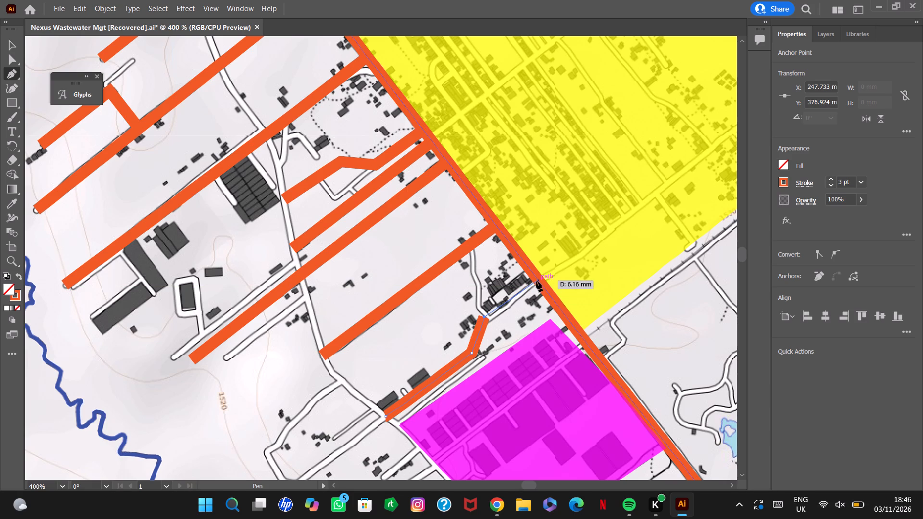
click(536, 281)
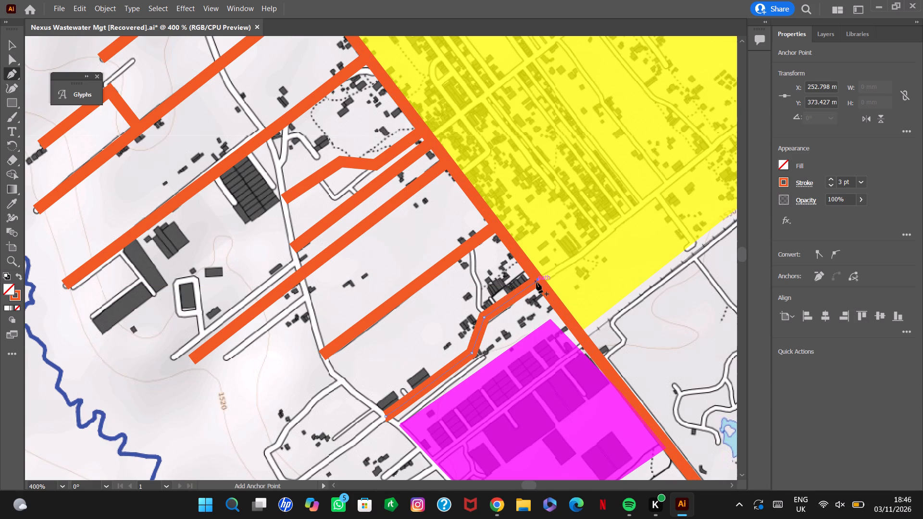
key(v)
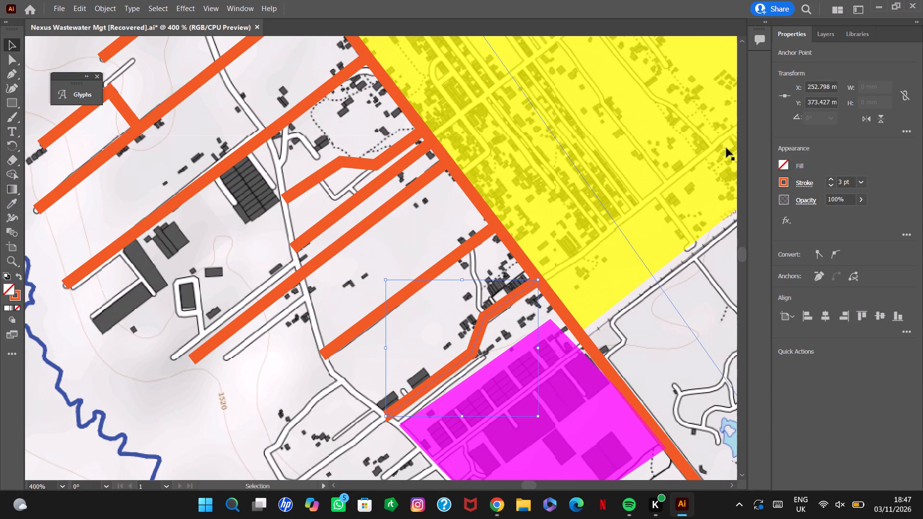
Draw a straight 3 pt orange line about 16 mm long from the road junction south of the magenta area to the main orange line, declining the link update.
scroll(489, 329, down, 5)
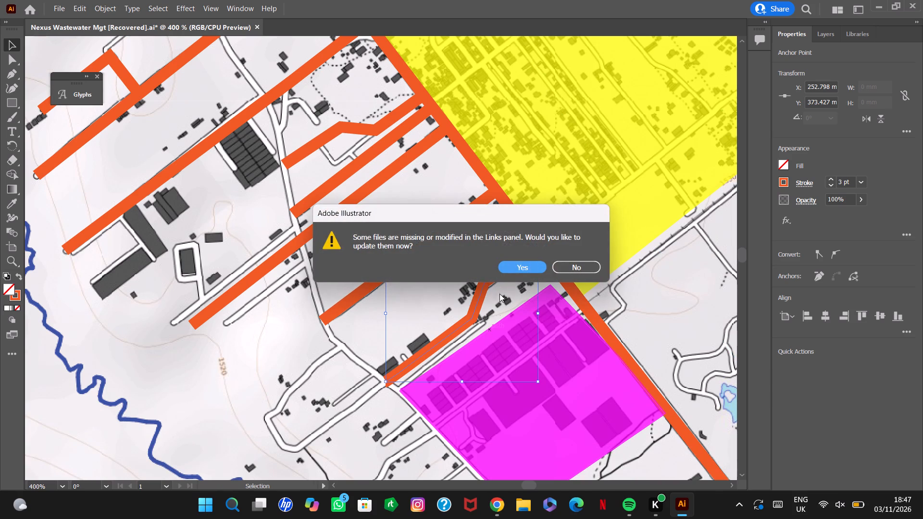
click(556, 265)
scroll(385, 287, down, 13)
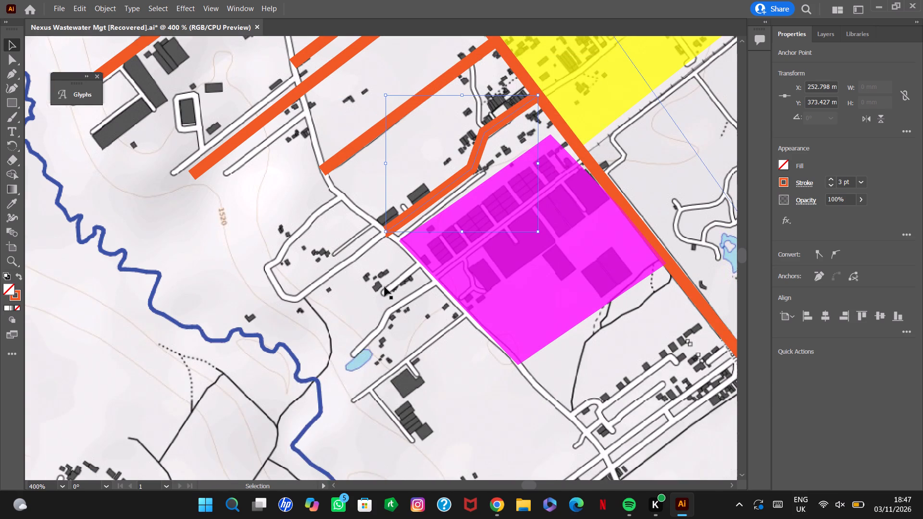
scroll(385, 287, down, 1)
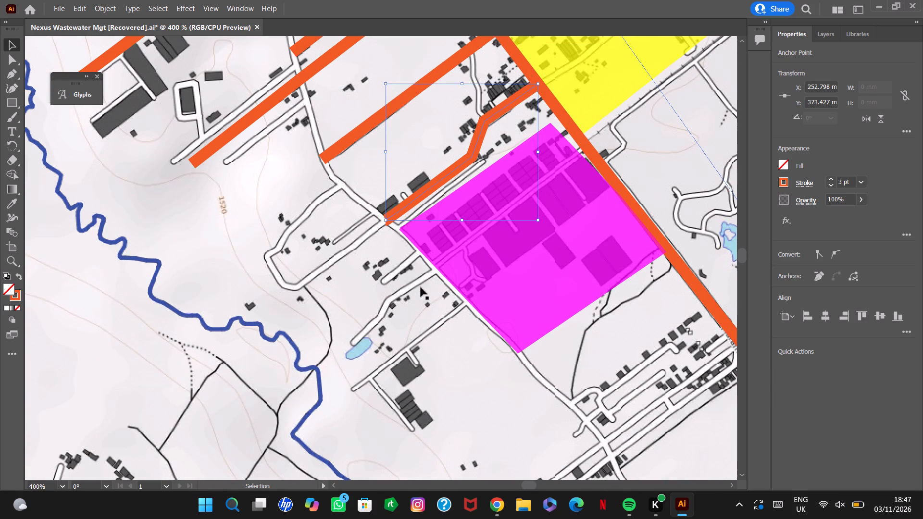
scroll(264, 310, down, 5)
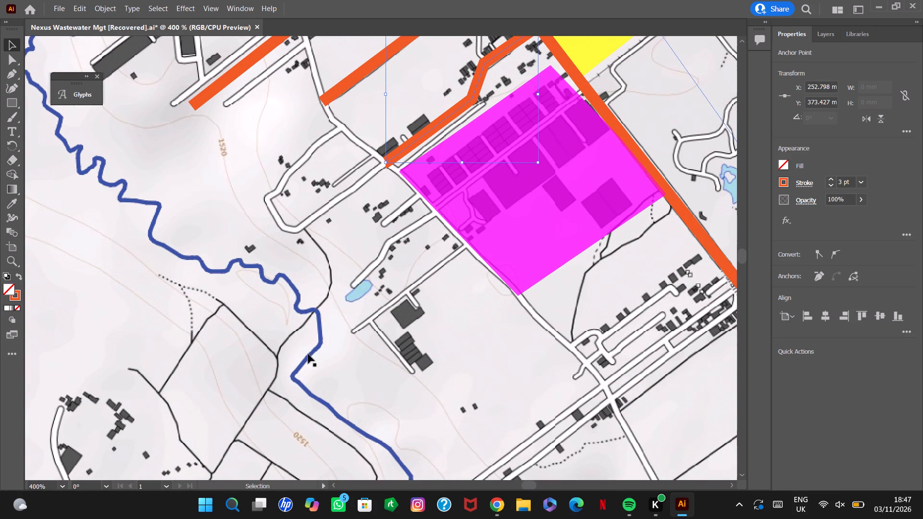
click(529, 486)
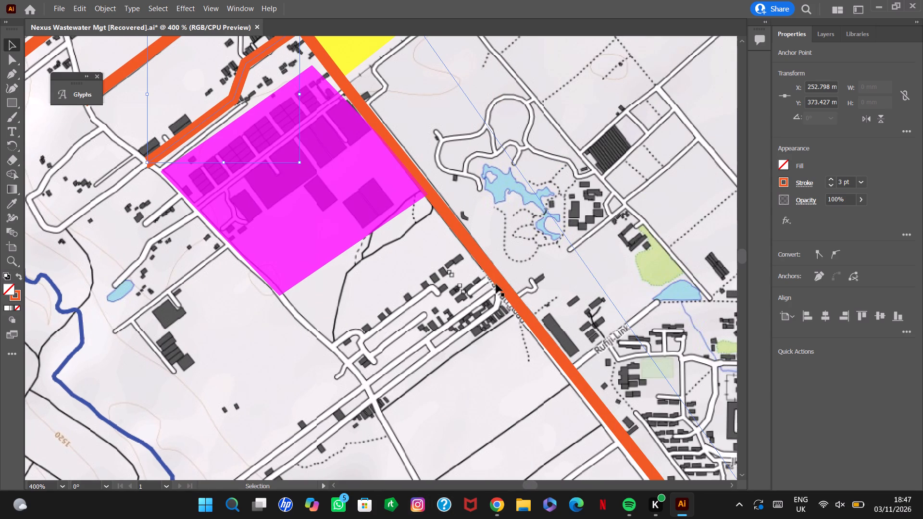
click(11, 78)
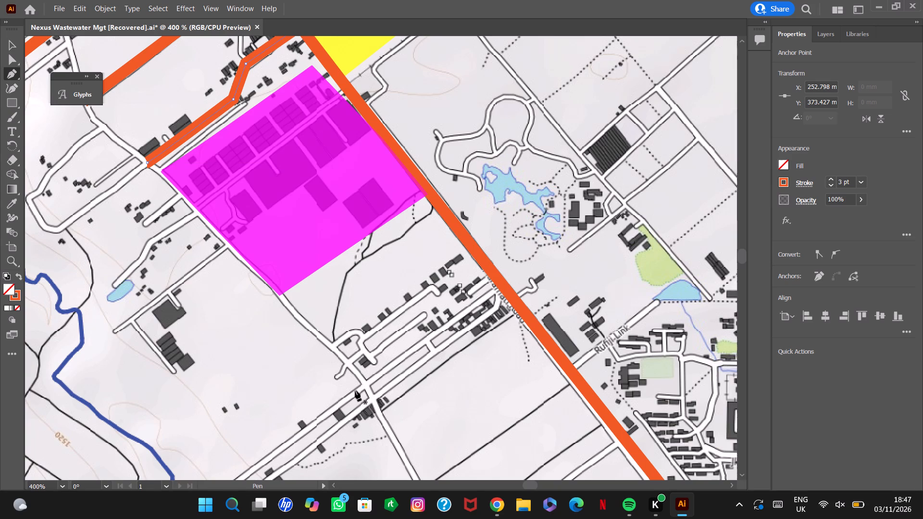
click(368, 391)
click(505, 290)
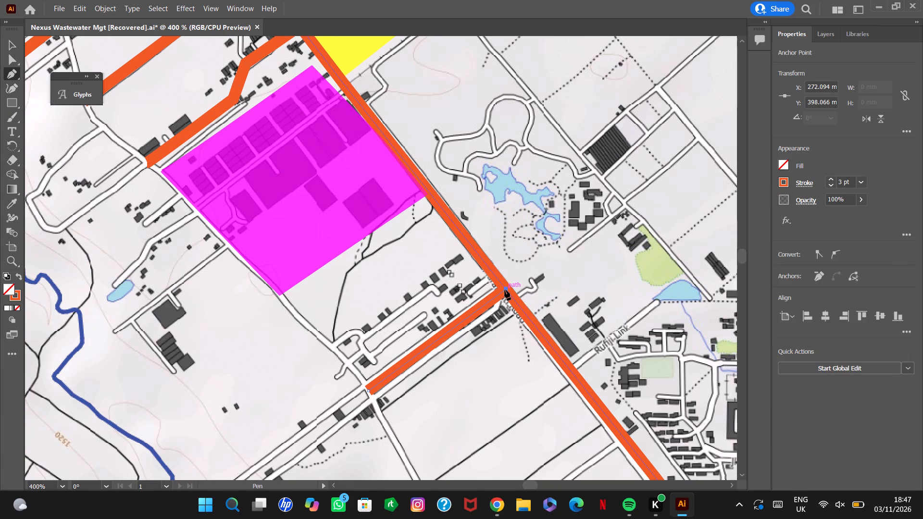
key(v)
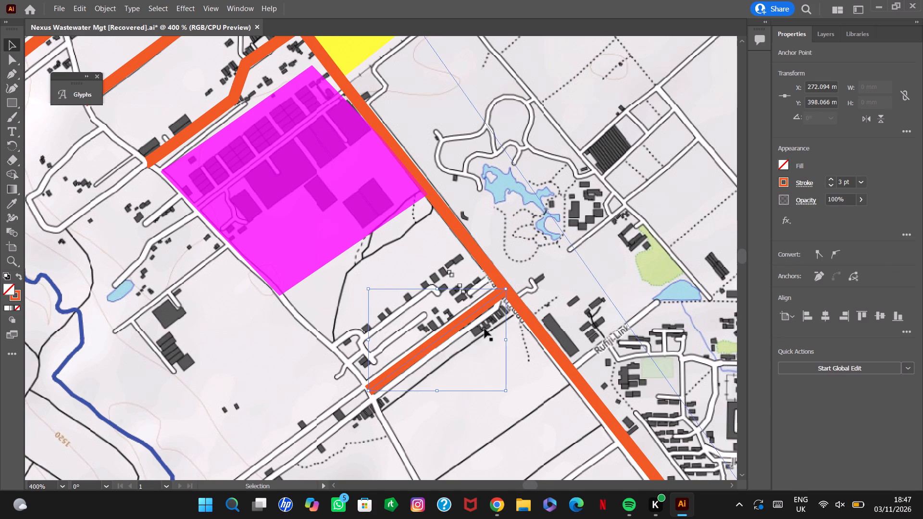
Draw a parallel 3 pt orange line about 16 mm long just north of that branch to the main orange line, leaving links un-updated.
click(342, 347)
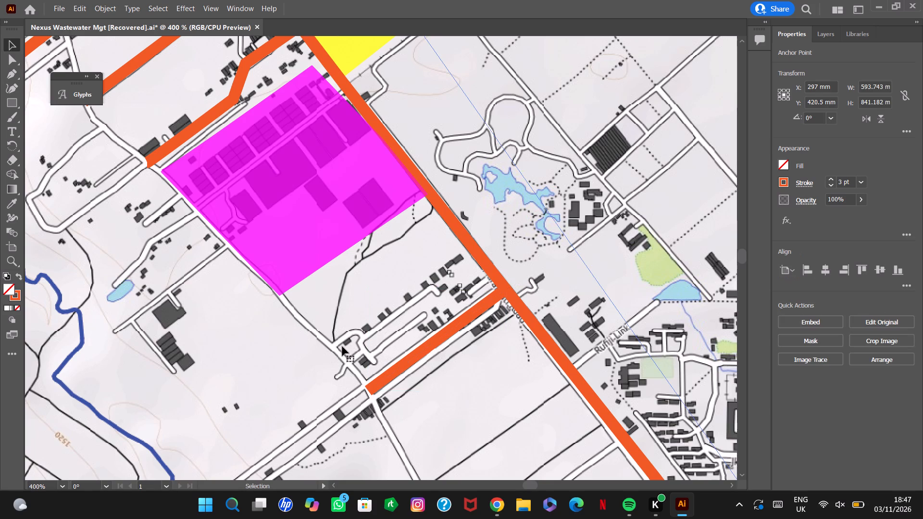
click(11, 74)
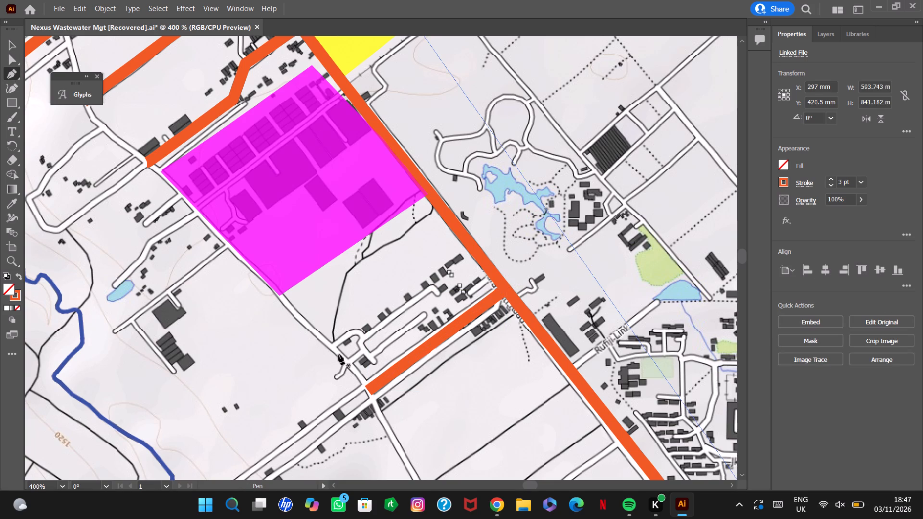
click(342, 354)
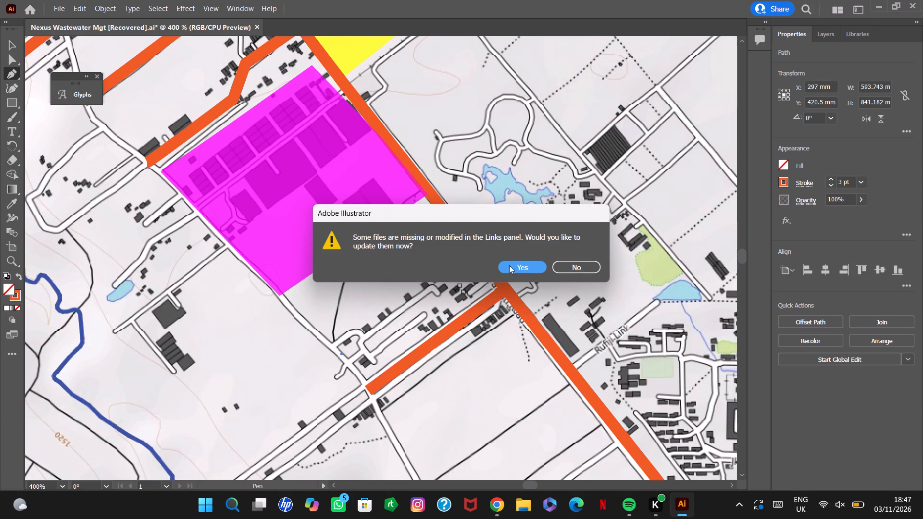
click(567, 269)
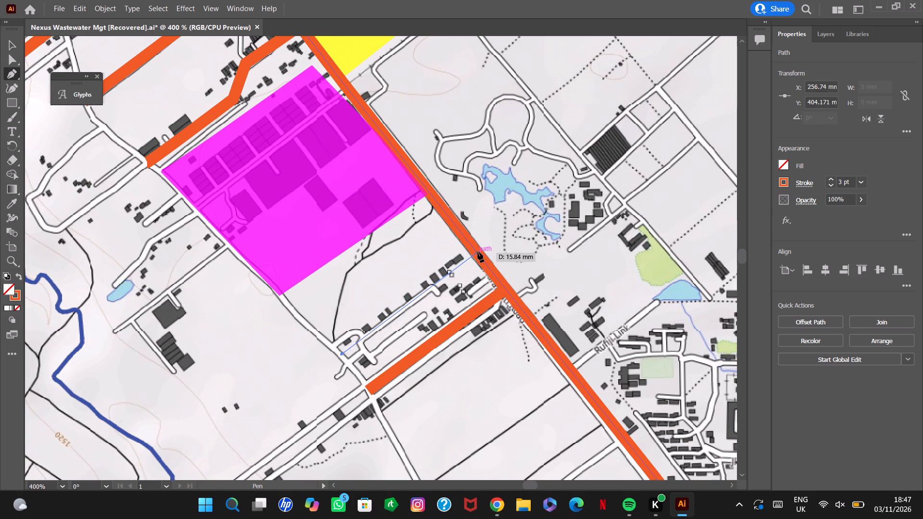
click(477, 252)
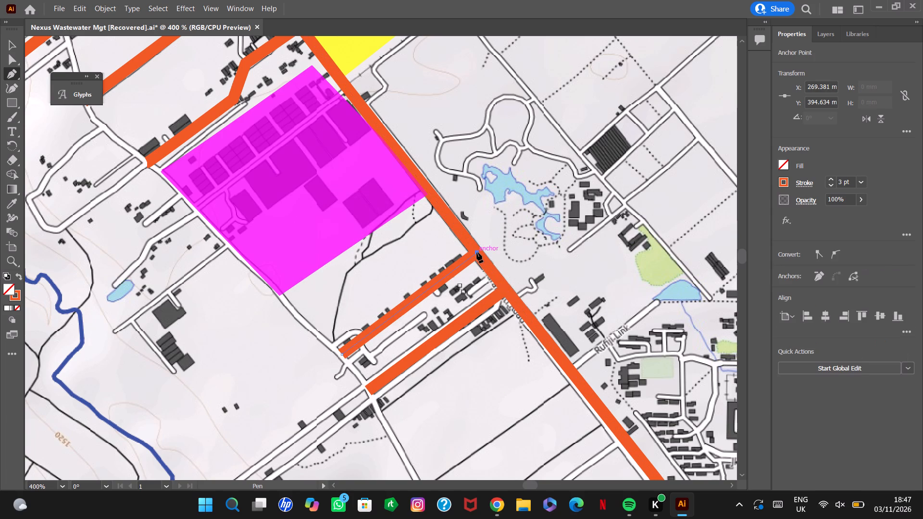
key(v)
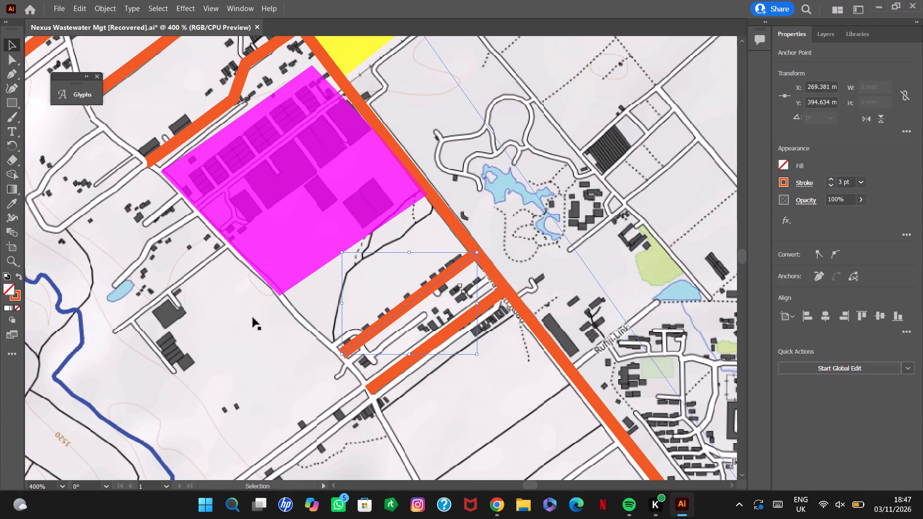
Draw a straight 3 pt orange line about 8 mm long along the dead-end road north of the red network to the main orange line.
click(6, 74)
scroll(308, 354, down, 11)
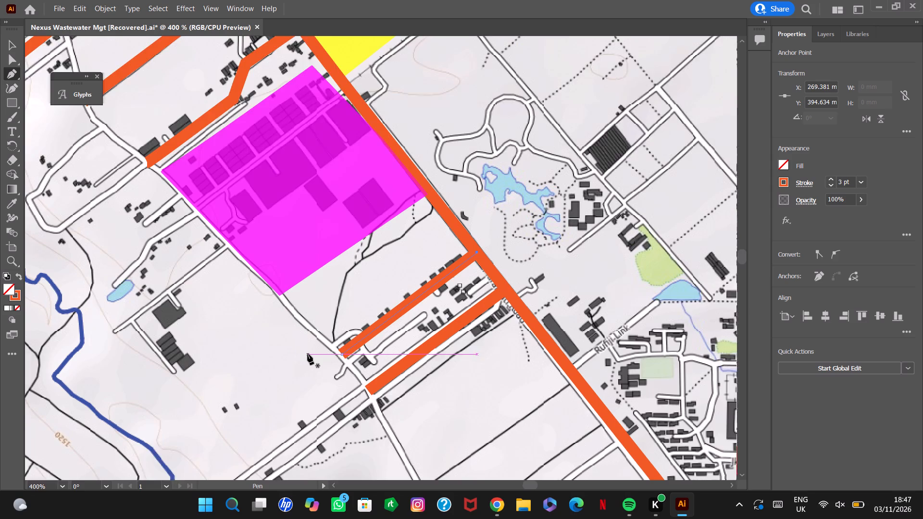
scroll(309, 352, down, 6)
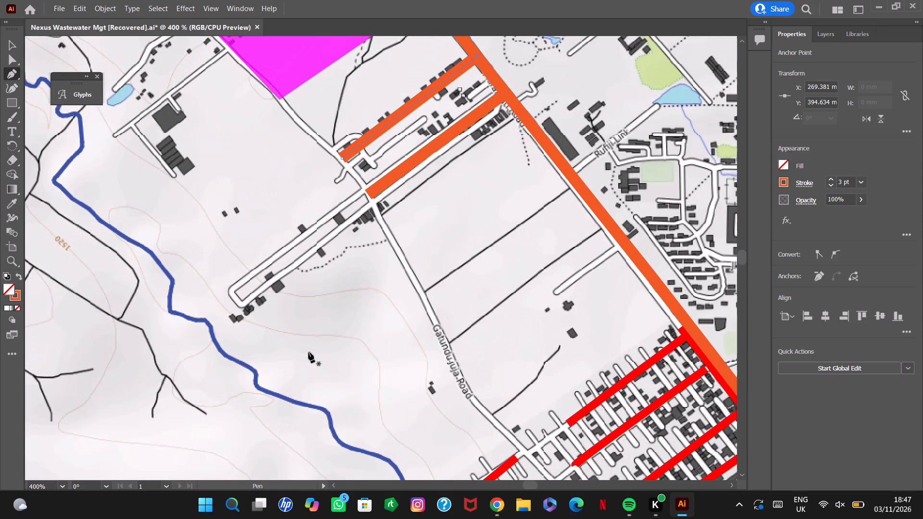
scroll(309, 352, down, 6)
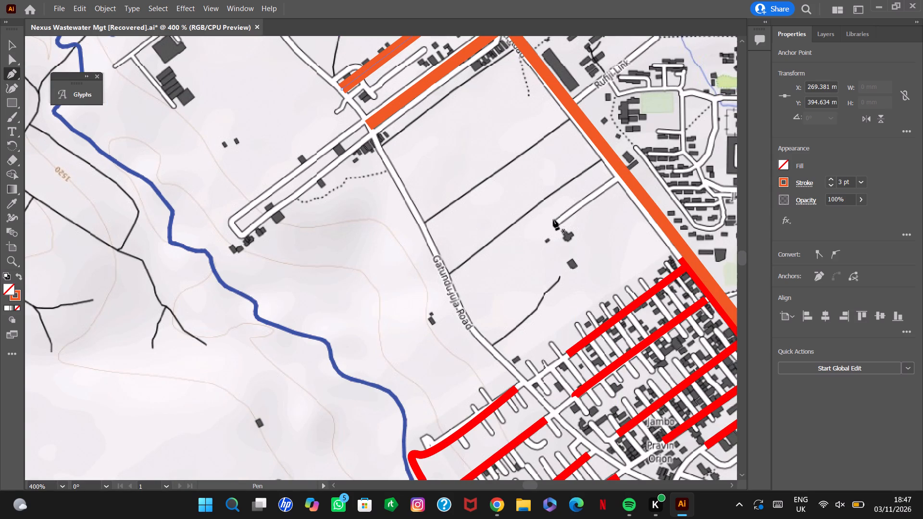
click(555, 222)
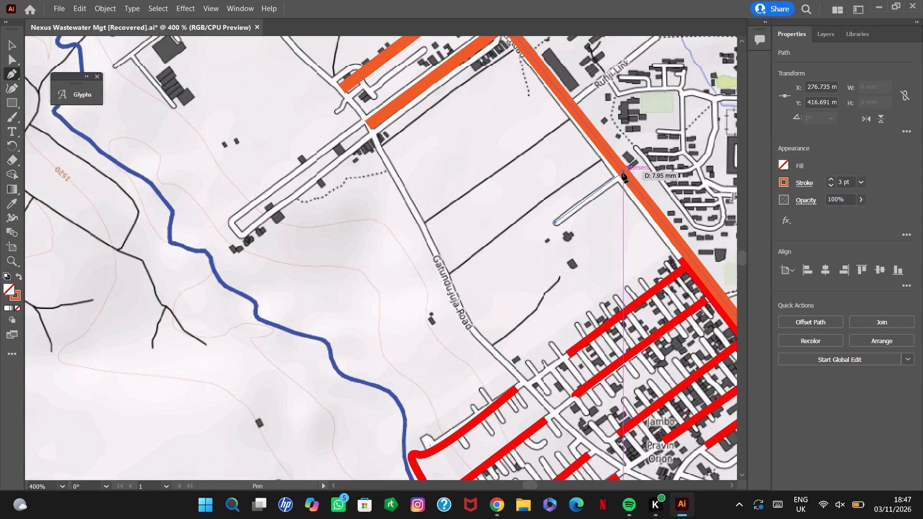
click(622, 173)
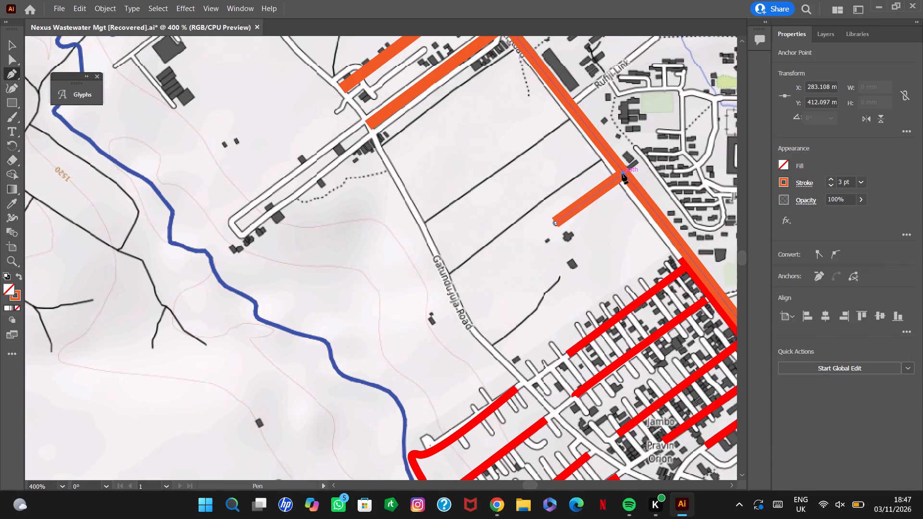
key(v)
Review the red sewer lines, the extended orange network and the overall plan sheet, declining the link update.
scroll(250, 289, down, 9)
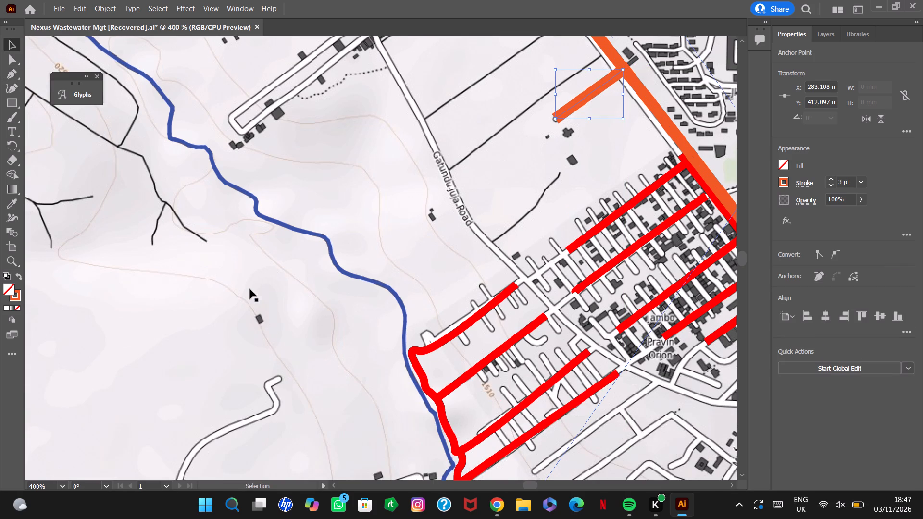
scroll(251, 289, down, 9)
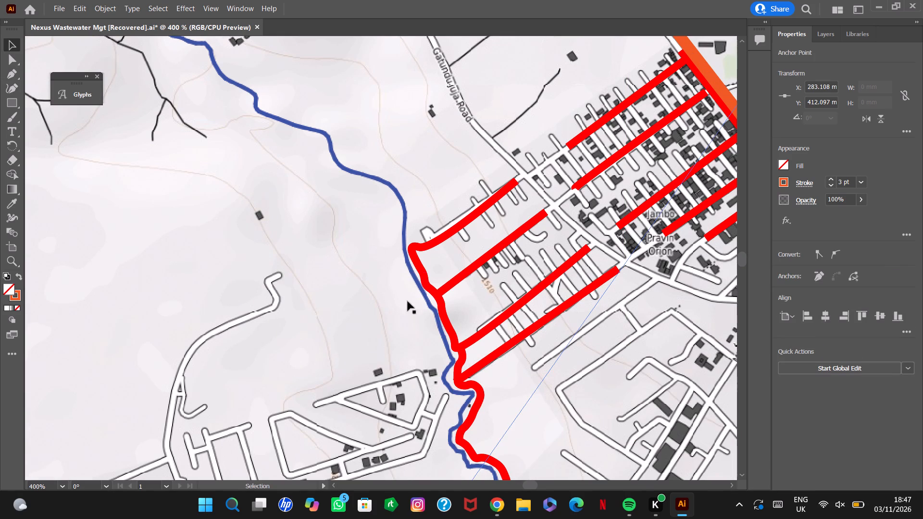
alt+scroll(380, 290, down, 3)
alt+scroll(380, 290, up, 6)
alt+scroll(381, 296, down, 6)
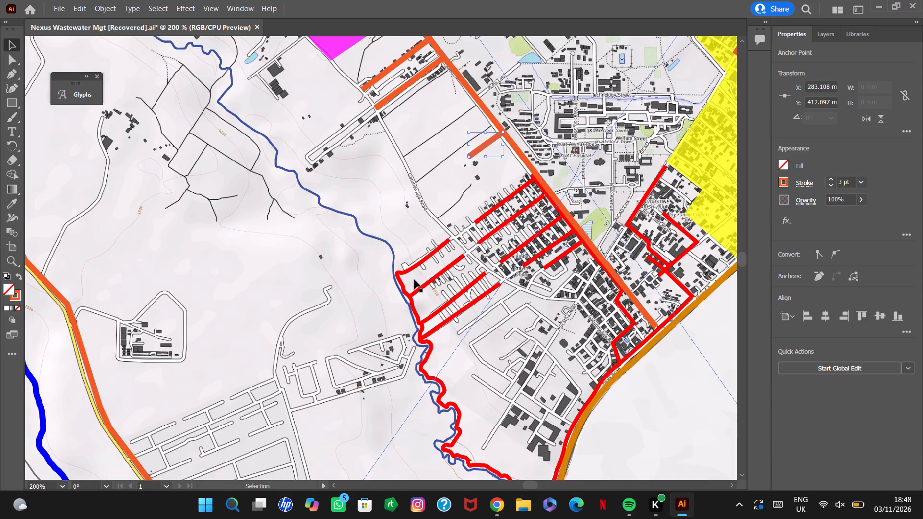
alt+scroll(470, 266, down, 1)
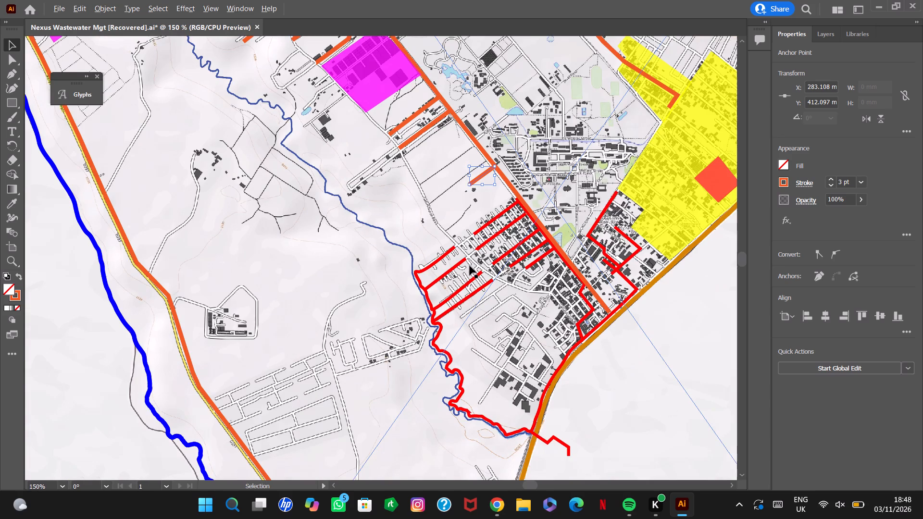
alt+scroll(465, 270, down, 11)
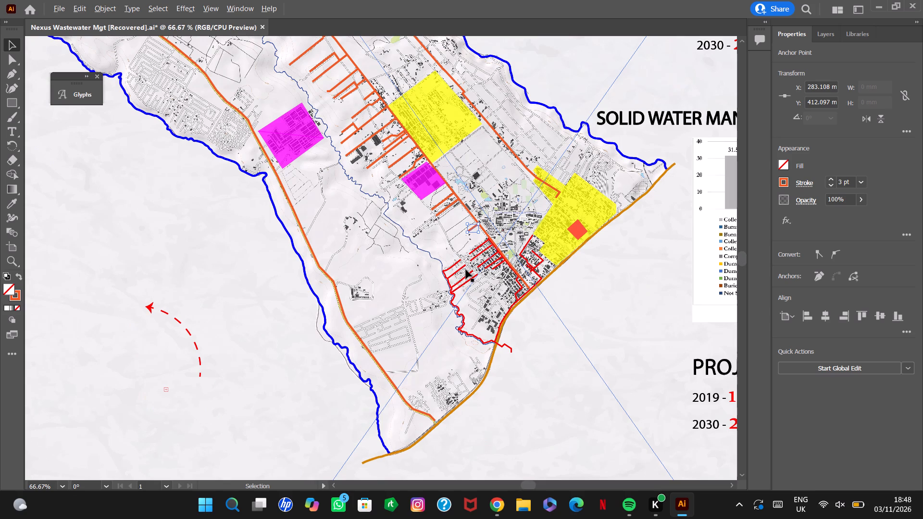
click(564, 266)
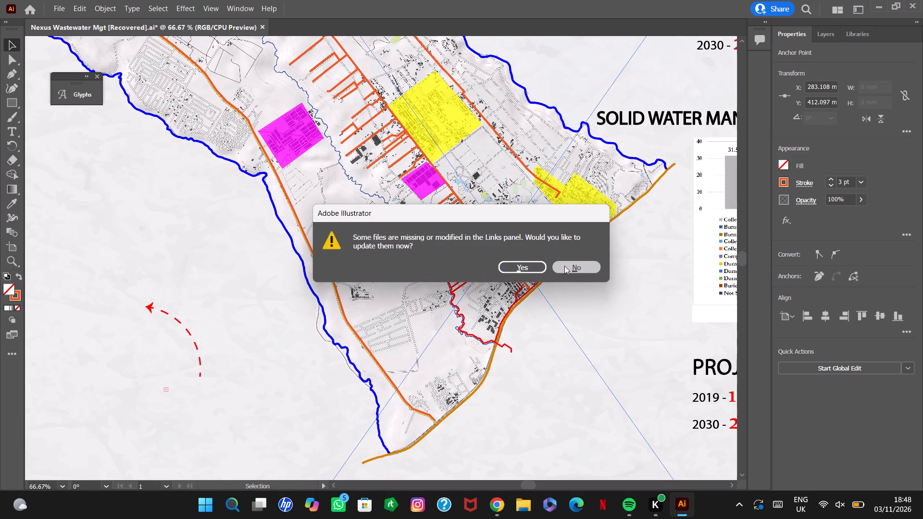
alt+scroll(432, 318, down, 3)
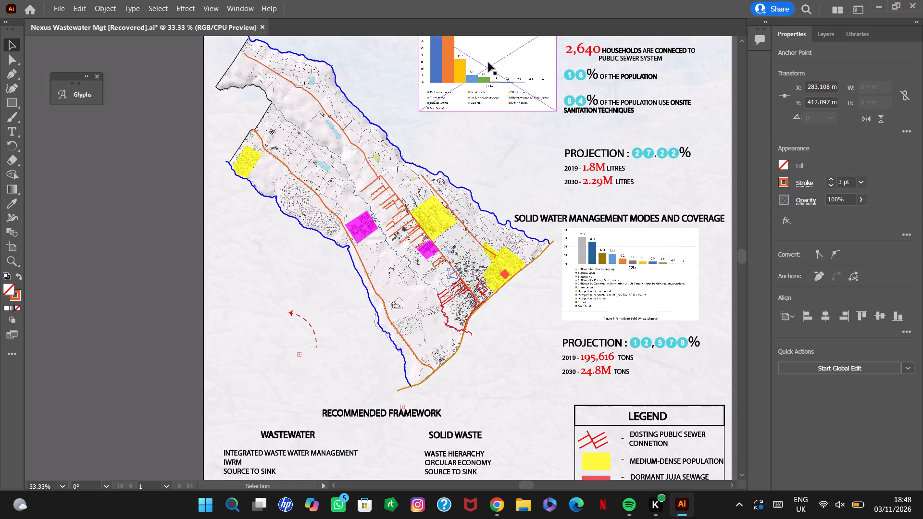
scroll(472, 212, up, 10)
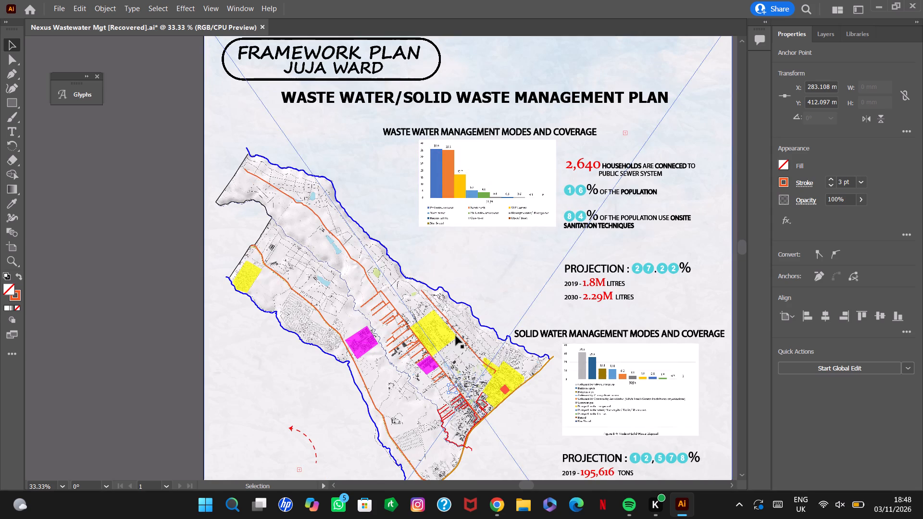
Draw a bent 3 pt orange line about 20 mm long along the road north of the large yellow area to the eastern orange line, declining link updates.
alt+scroll(490, 347, up, 7)
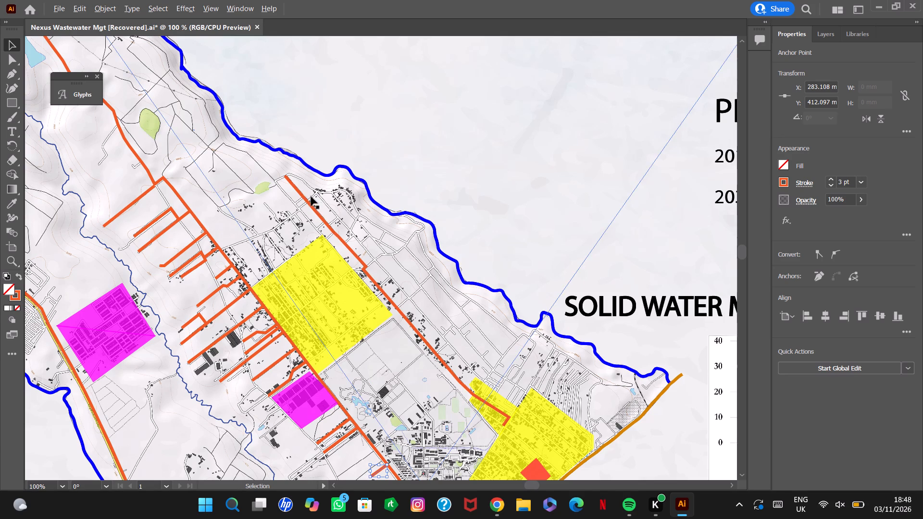
alt+scroll(309, 198, up, 18)
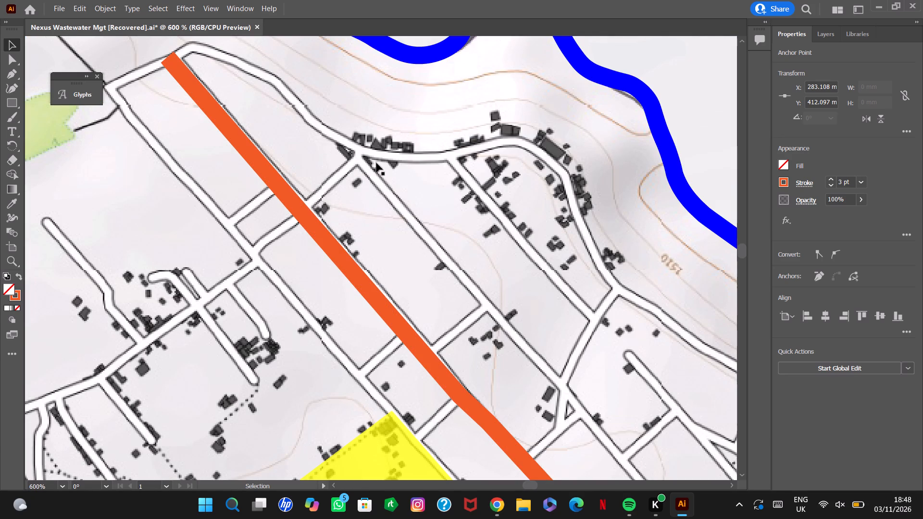
alt+scroll(374, 156, down, 10)
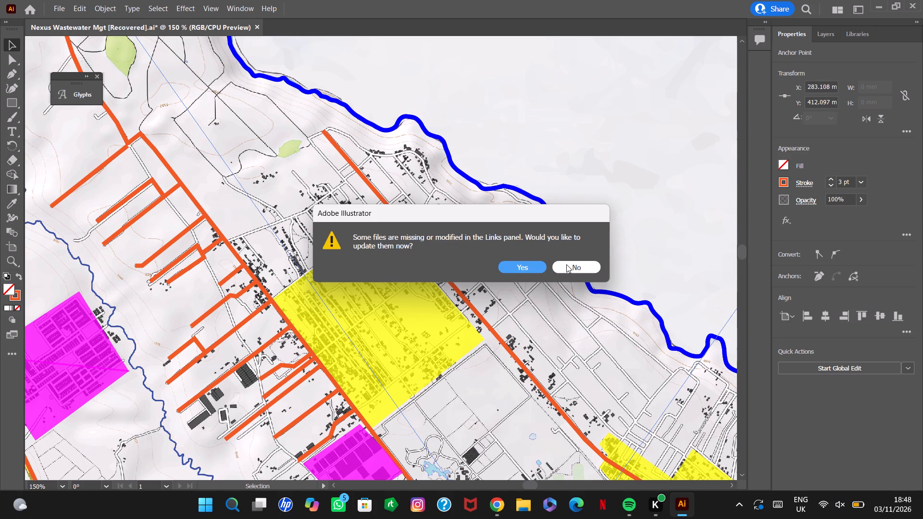
click(566, 265)
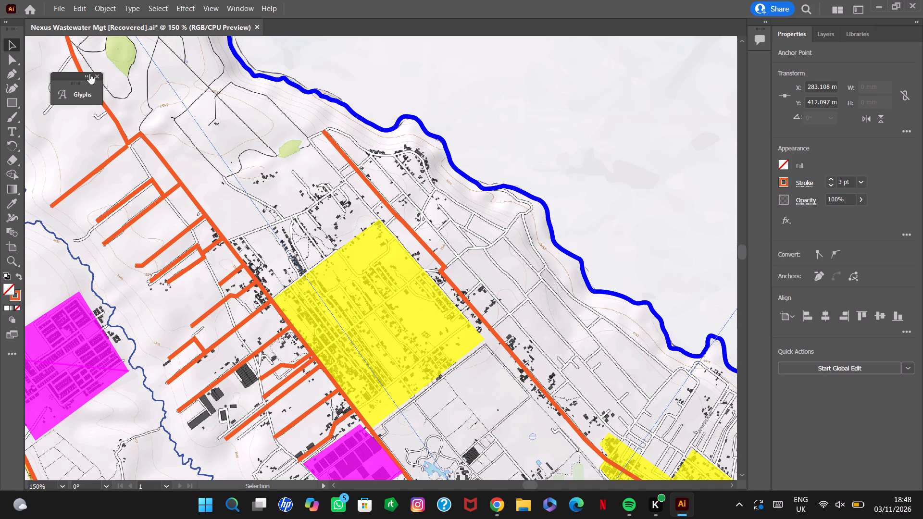
click(18, 70)
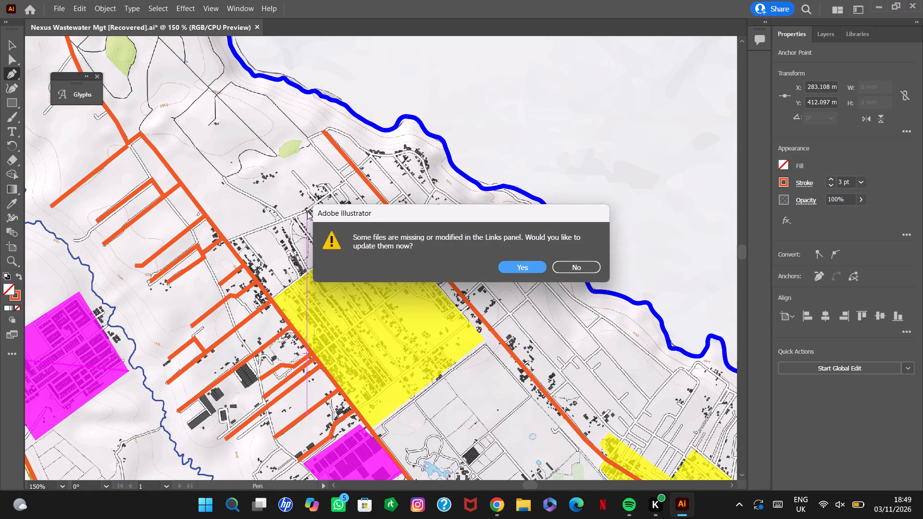
click(593, 265)
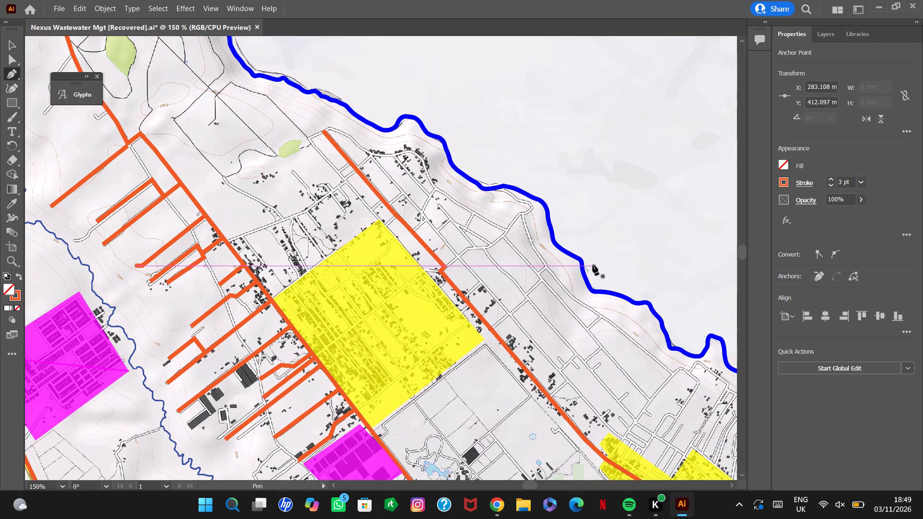
click(294, 216)
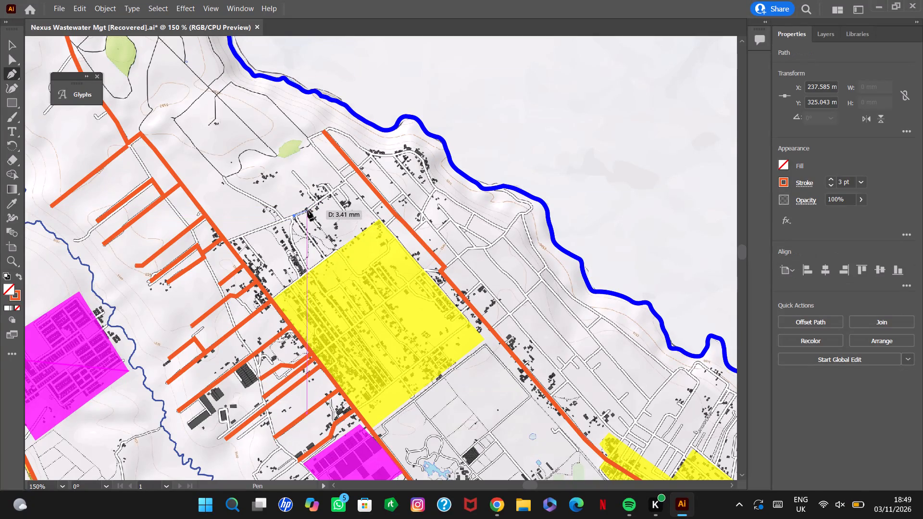
click(309, 210)
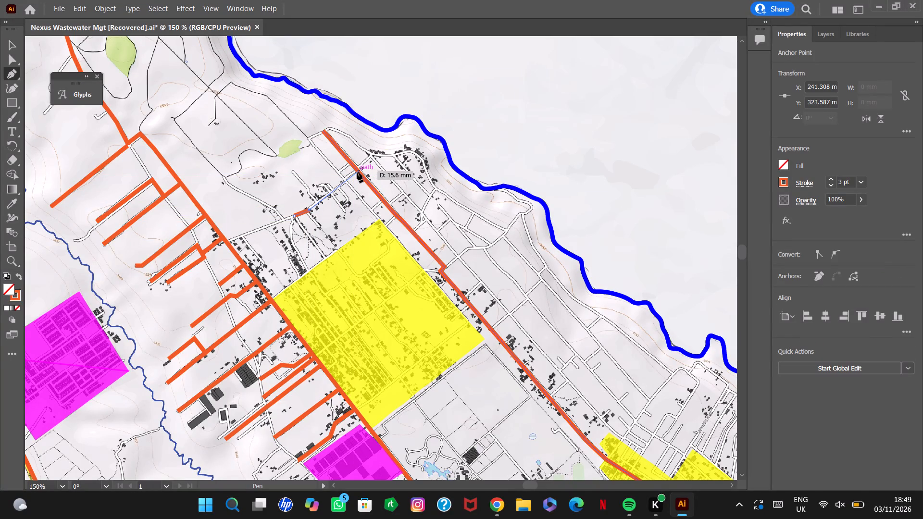
click(357, 171)
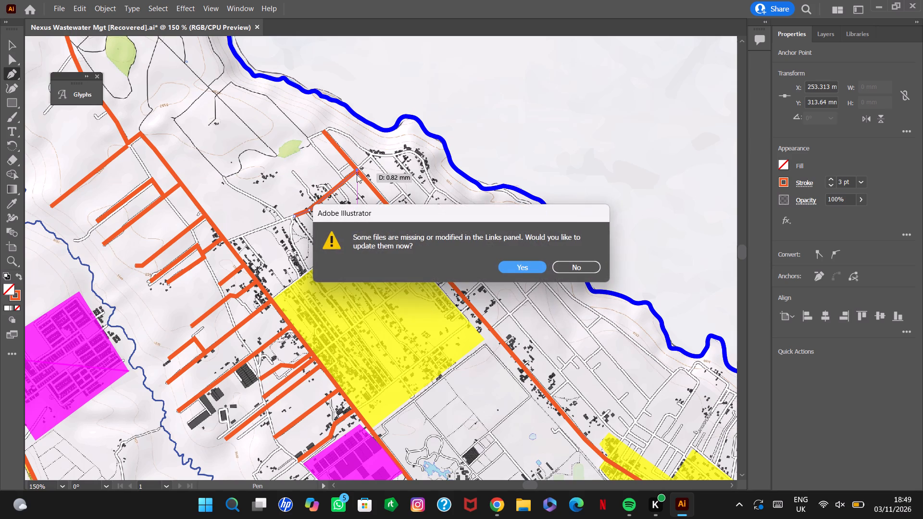
click(580, 271)
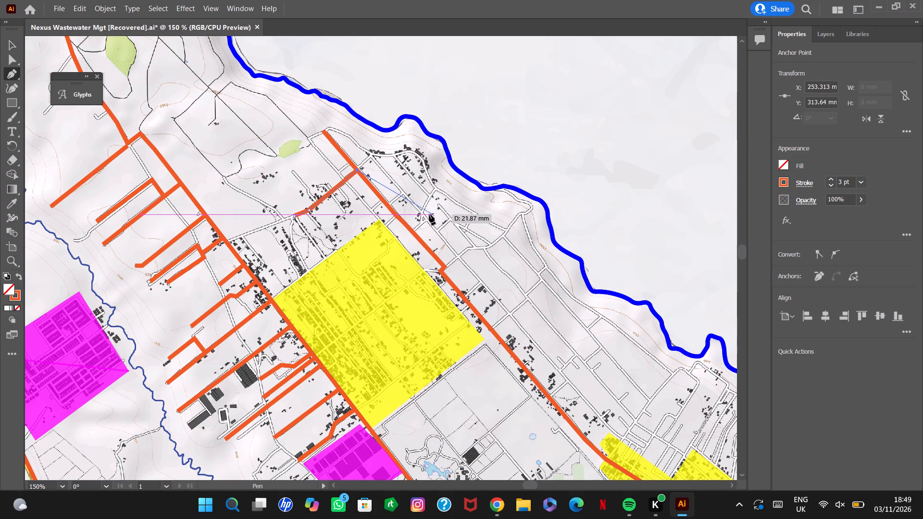
key(v)
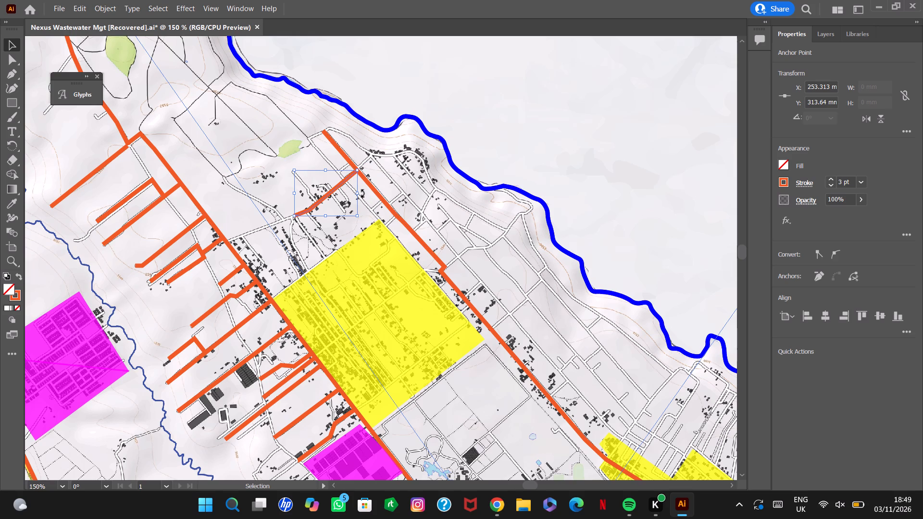
Draw a straight 3 pt orange line about 5 mm long from that junction north-east to the curved road.
alt+scroll(359, 163, up, 9)
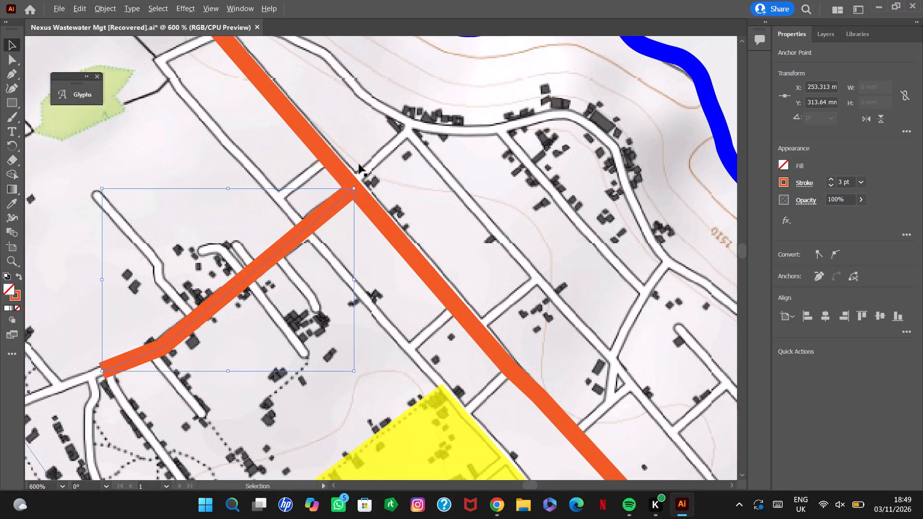
click(9, 72)
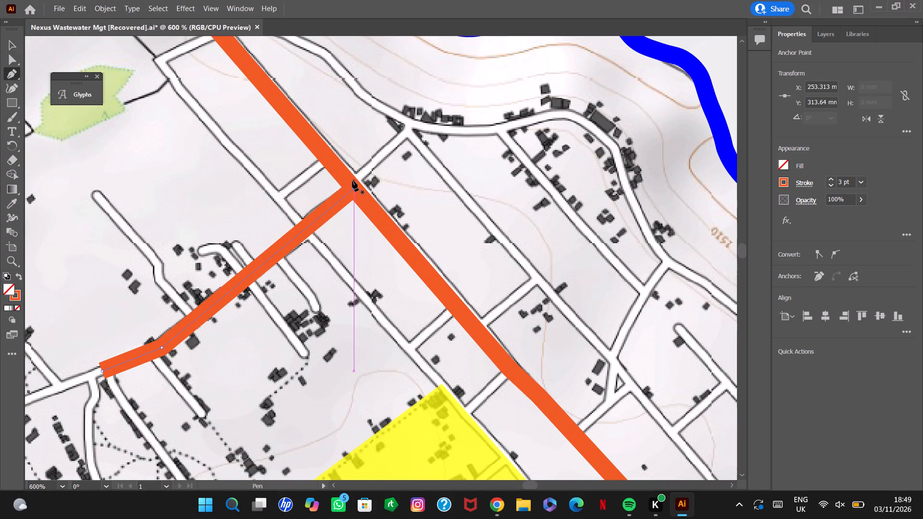
click(353, 183)
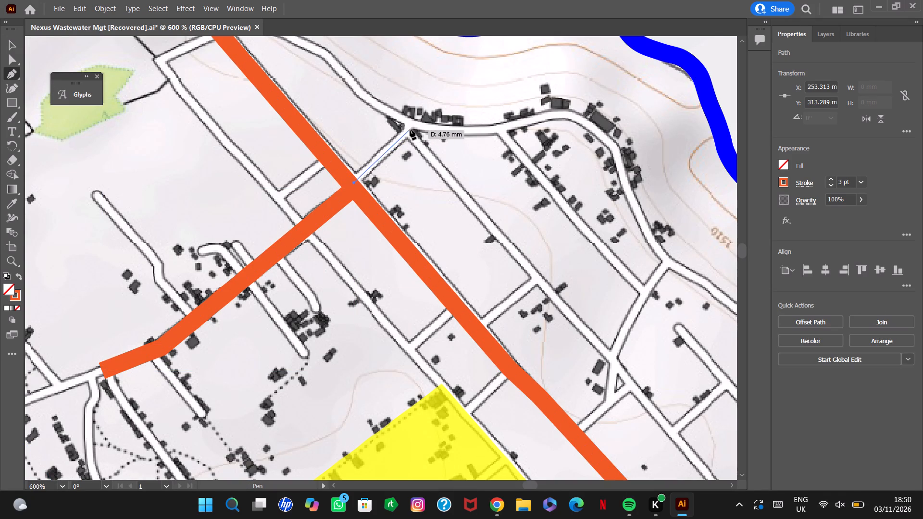
click(412, 127)
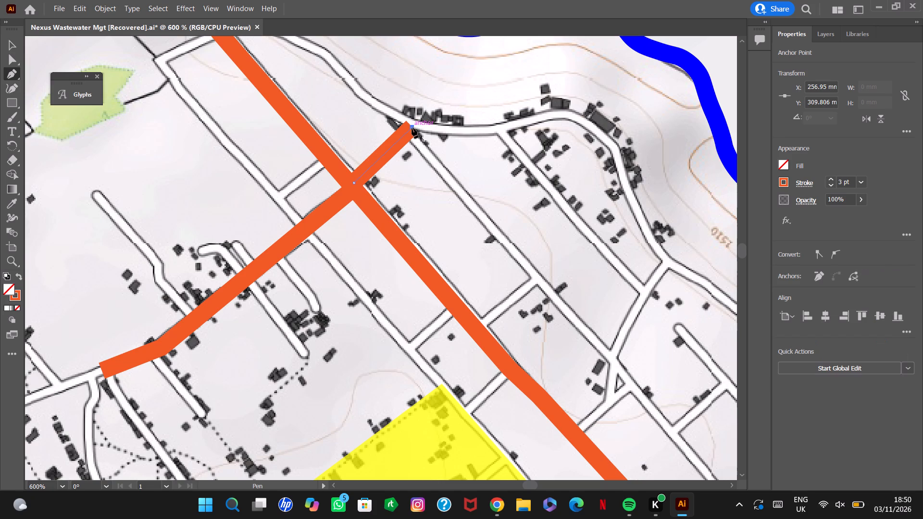
key(v)
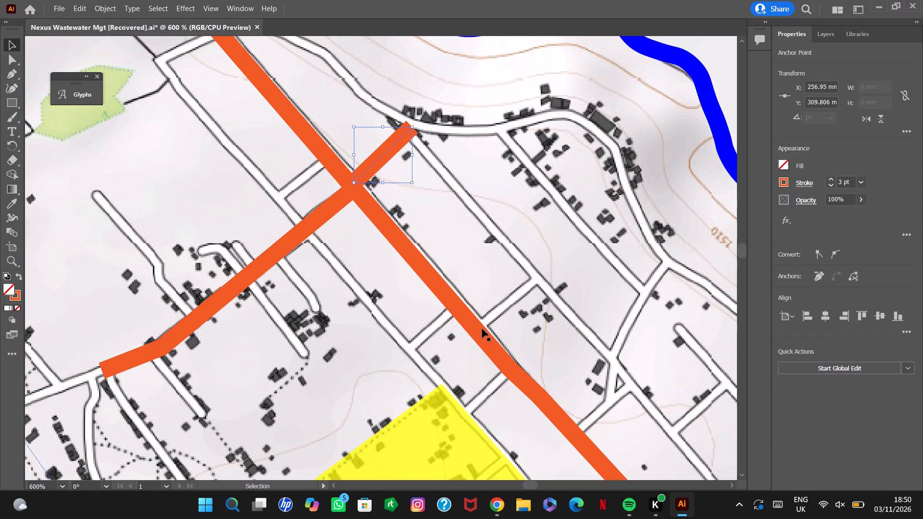
Draw a straight 3 pt orange line about 5 mm long from the eastern orange line along the cross road further south-east, declining the link update.
click(11, 72)
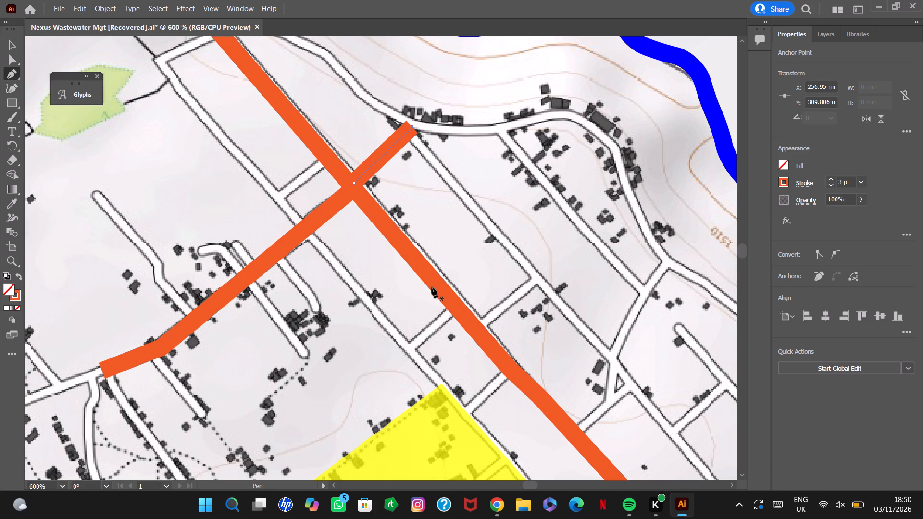
click(477, 330)
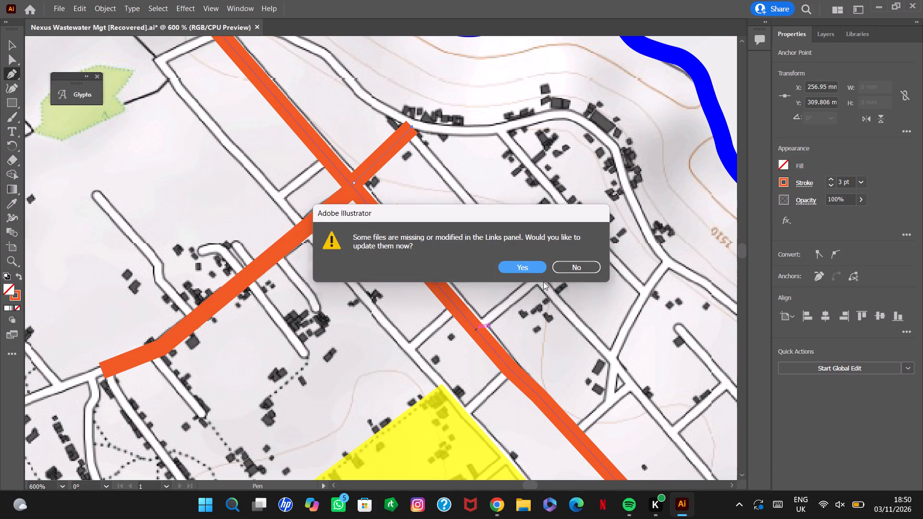
click(557, 262)
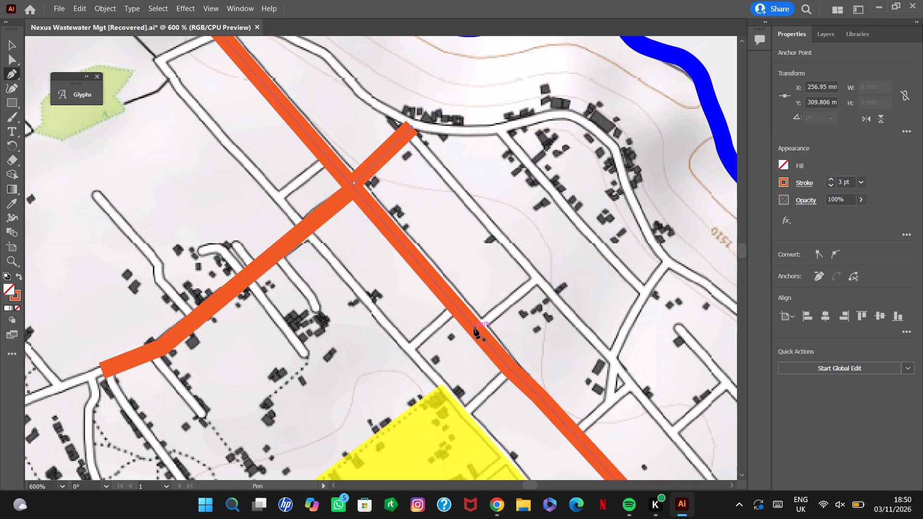
click(474, 329)
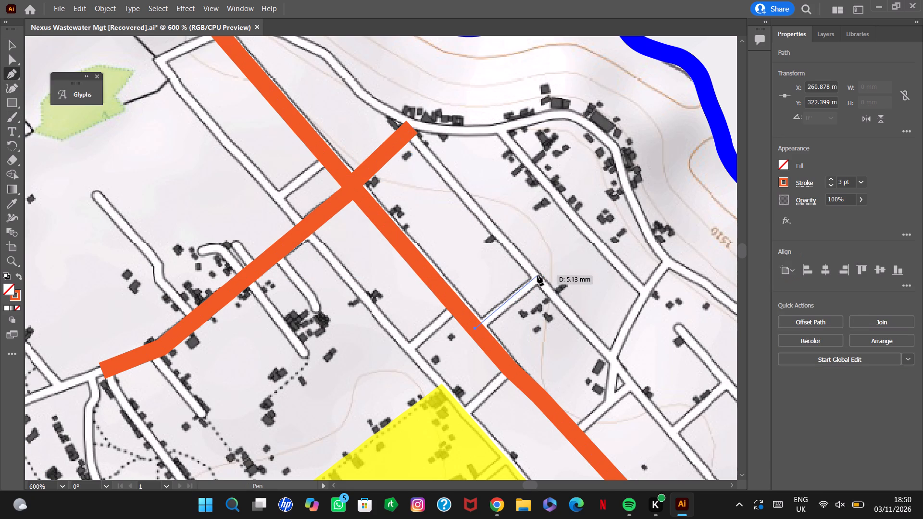
click(540, 277)
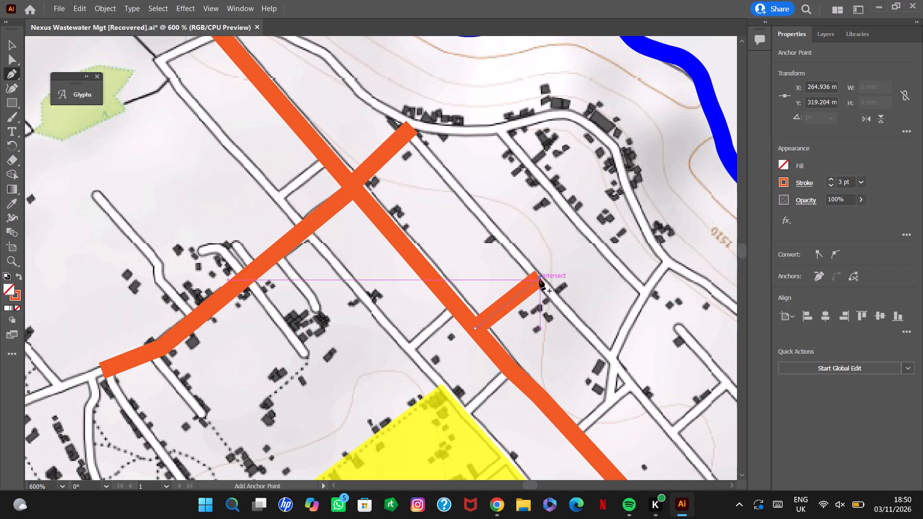
key(v)
Draw a zigzag 3 pt orange line with segments of about 5, 2 and 7 mm from the eastern orange line to the curved road, declining link updates.
scroll(336, 273, down, 12)
scroll(336, 272, up, 6)
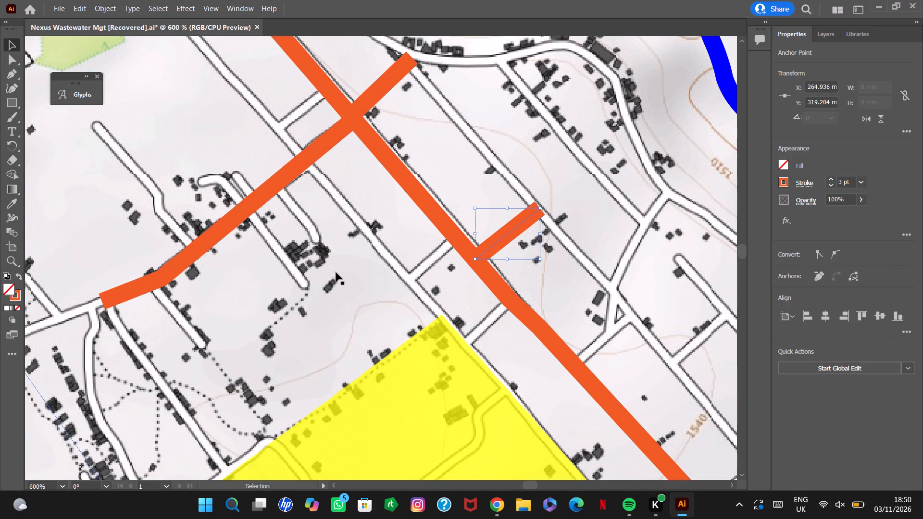
click(9, 76)
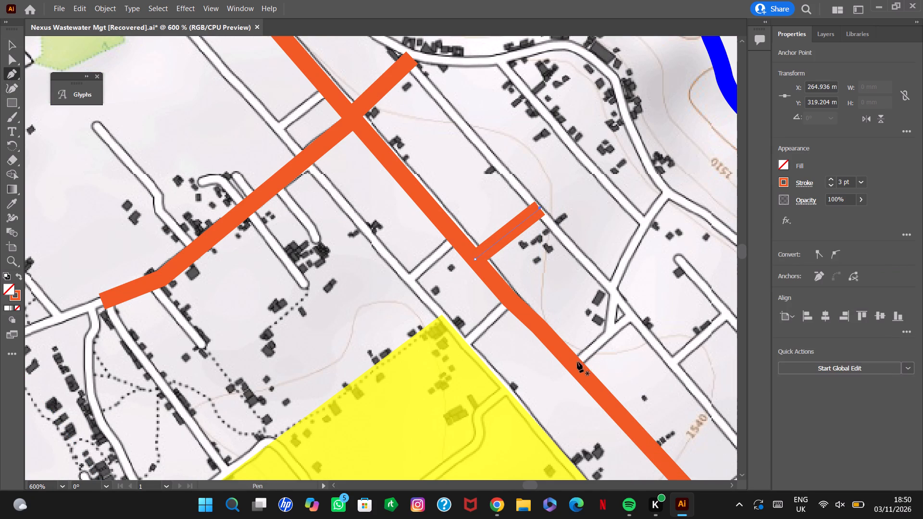
click(577, 362)
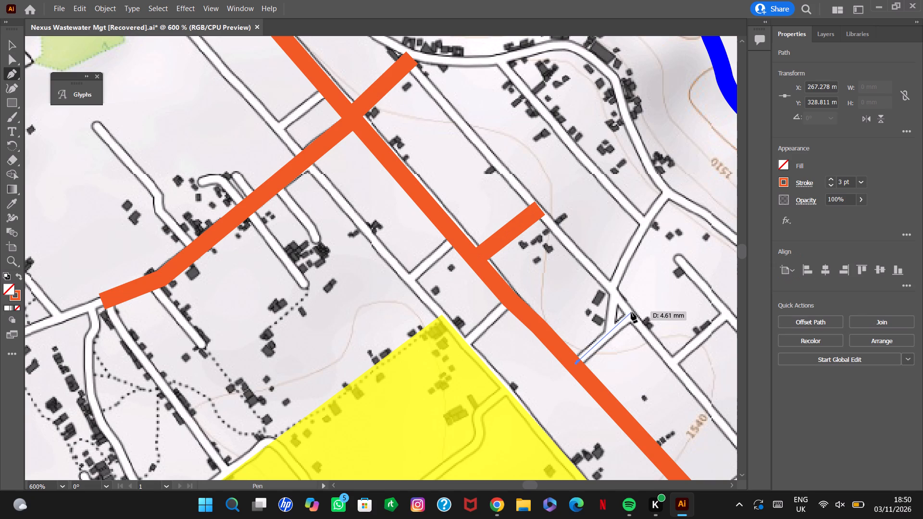
click(631, 312)
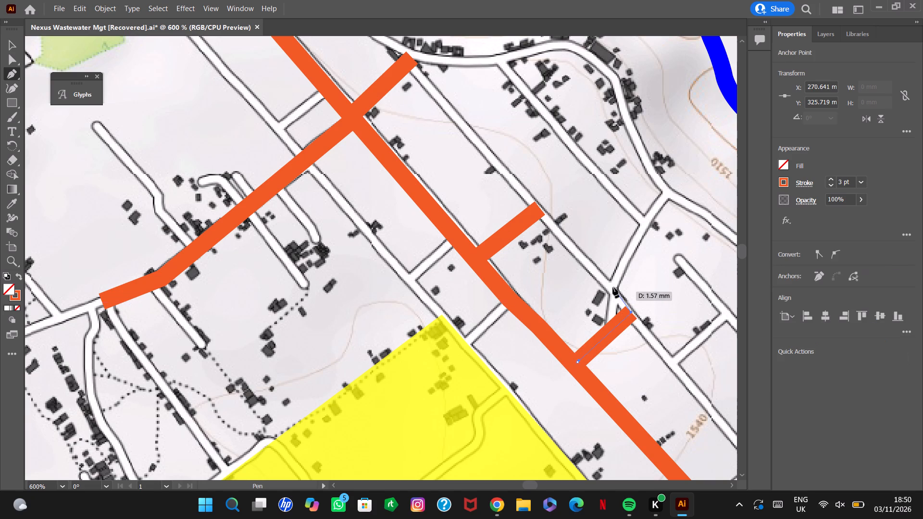
click(606, 284)
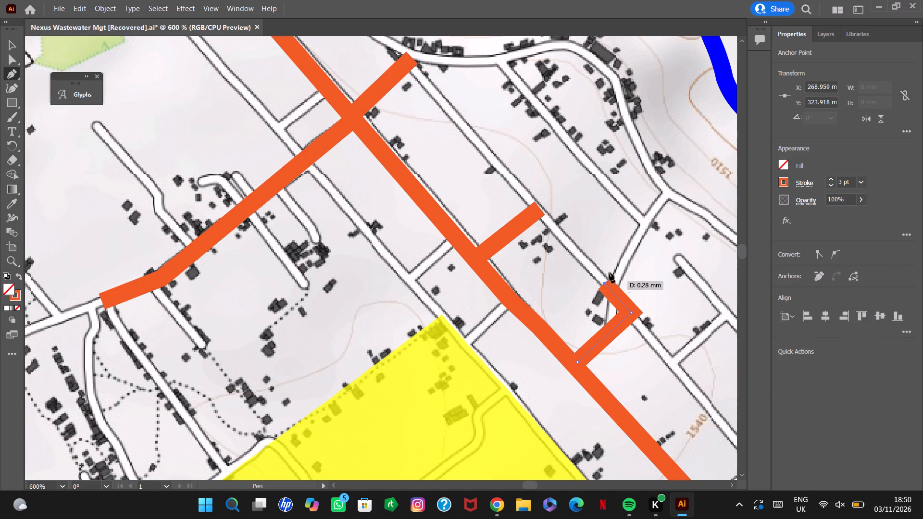
click(665, 193)
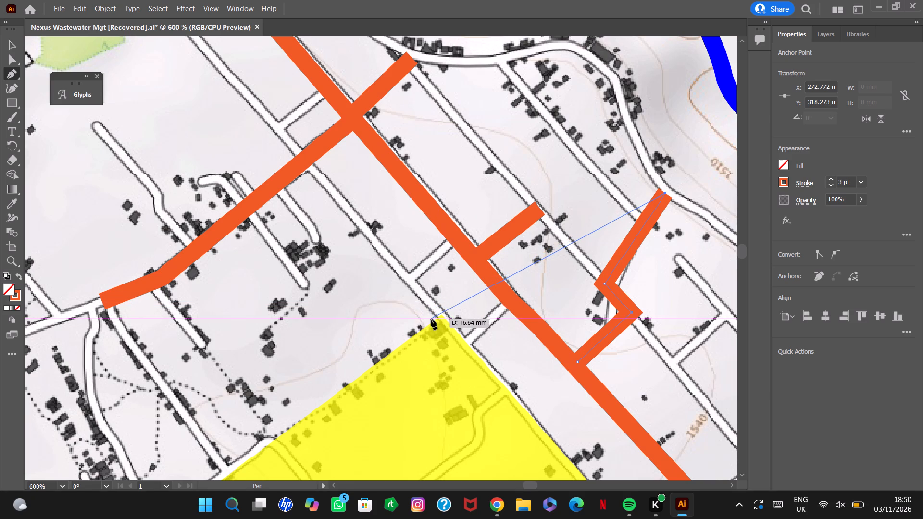
alt+scroll(466, 325, down, 9)
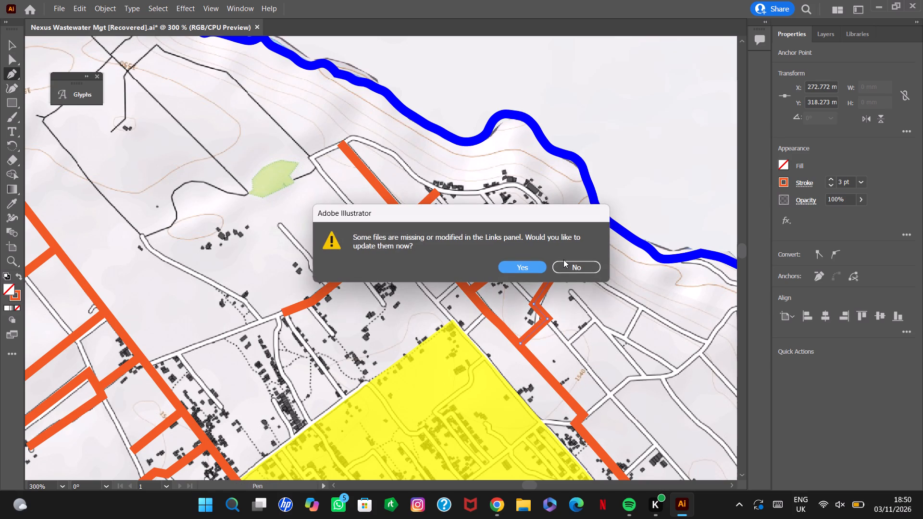
key(Escape)
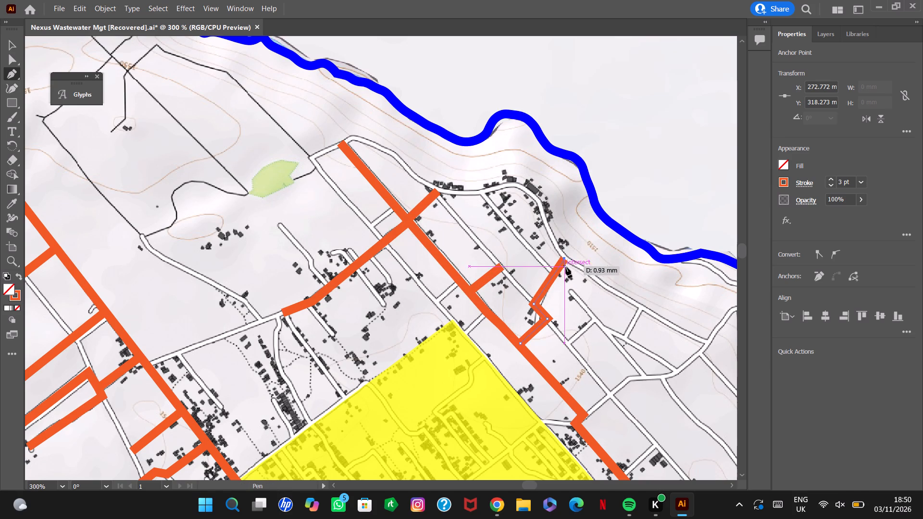
key(Escape)
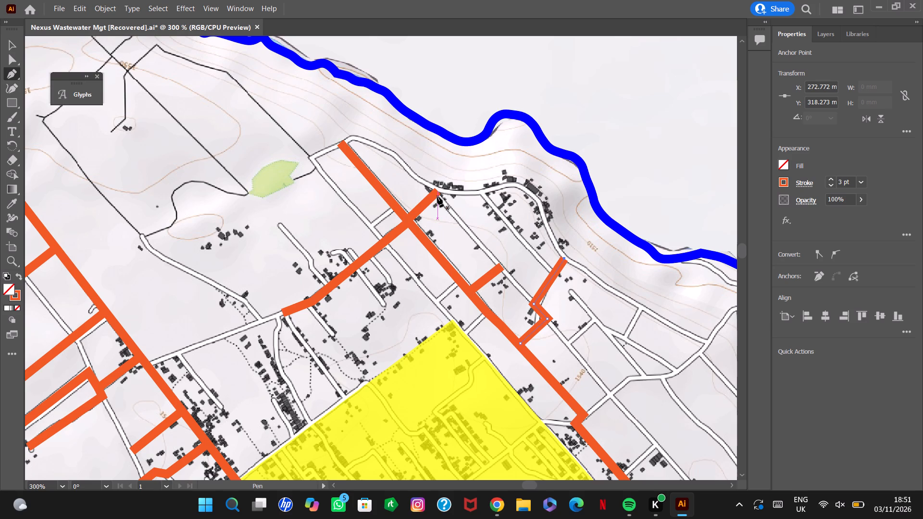
Draw a straight 3 pt orange line about 18 mm long from the short north-east branch's outer end to the zigzag line's bend, declining the link update.
click(556, 267)
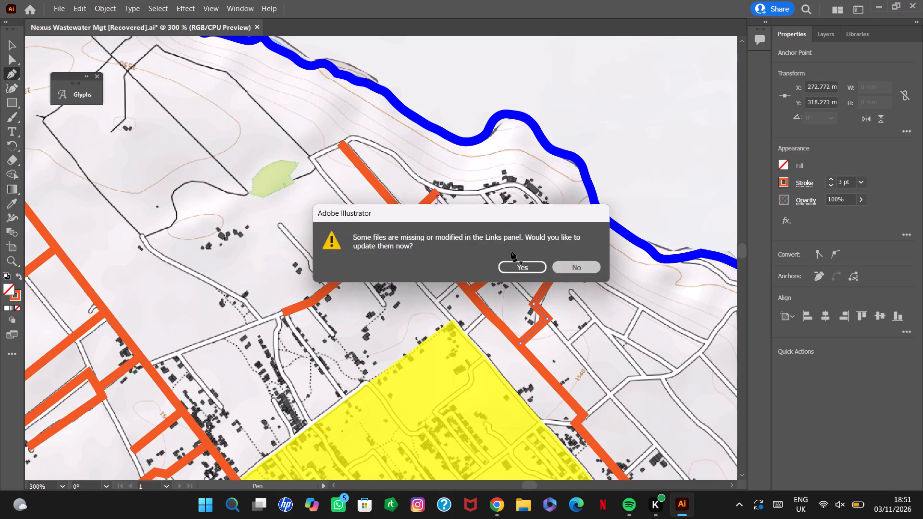
click(436, 194)
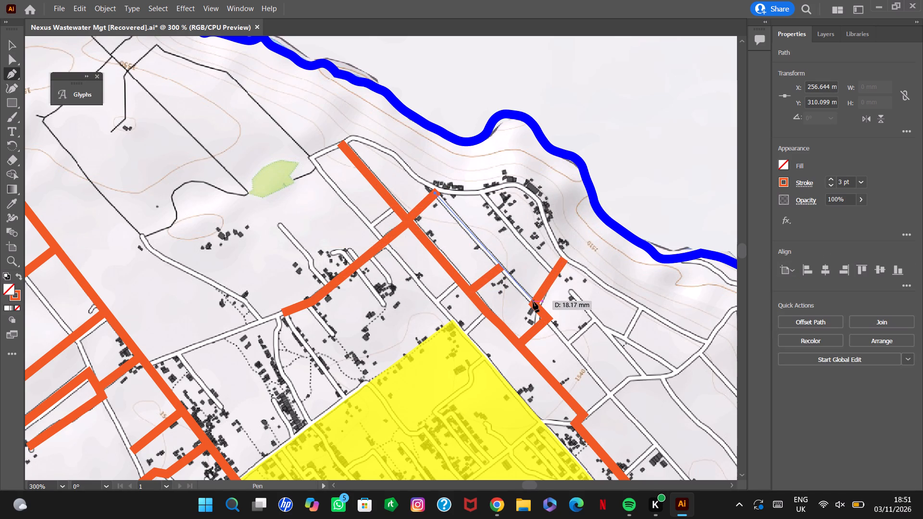
click(533, 303)
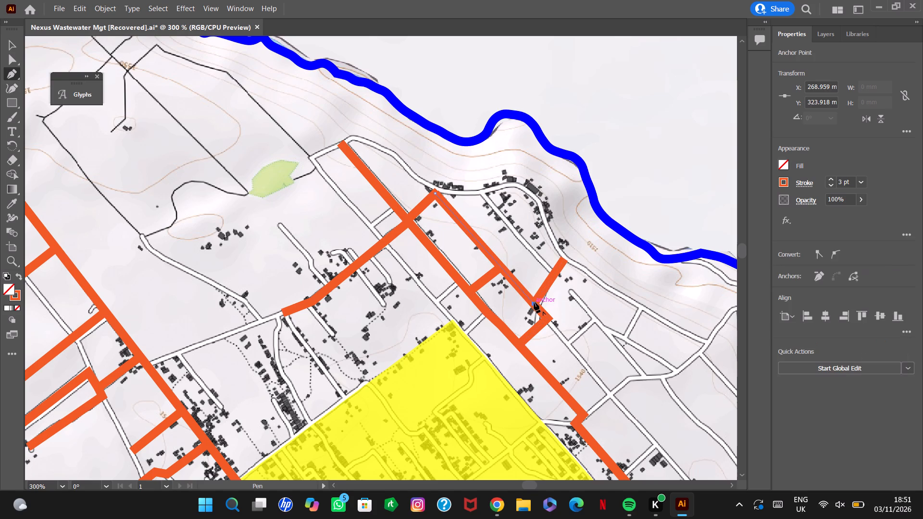
key(Escape)
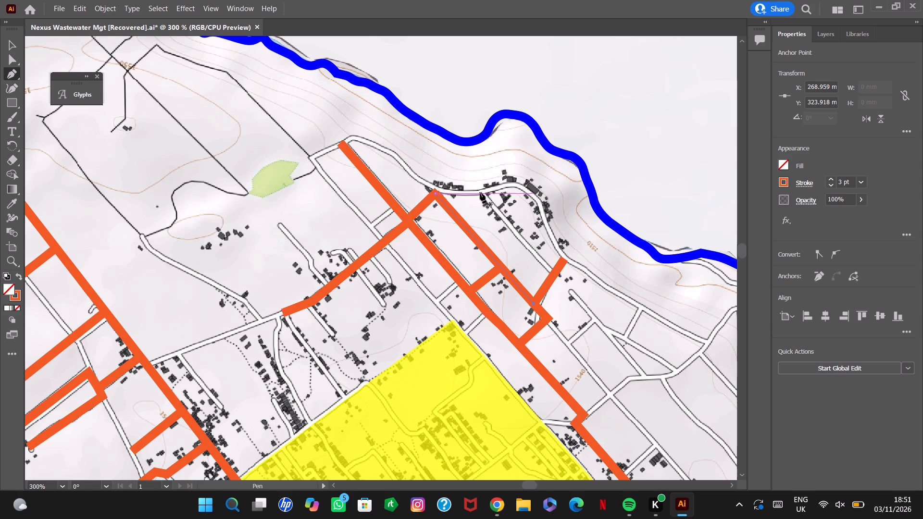
Draw a straight 3 pt orange line about 14 mm long from the curved road south-east to the zigzag line's outer segment.
click(480, 193)
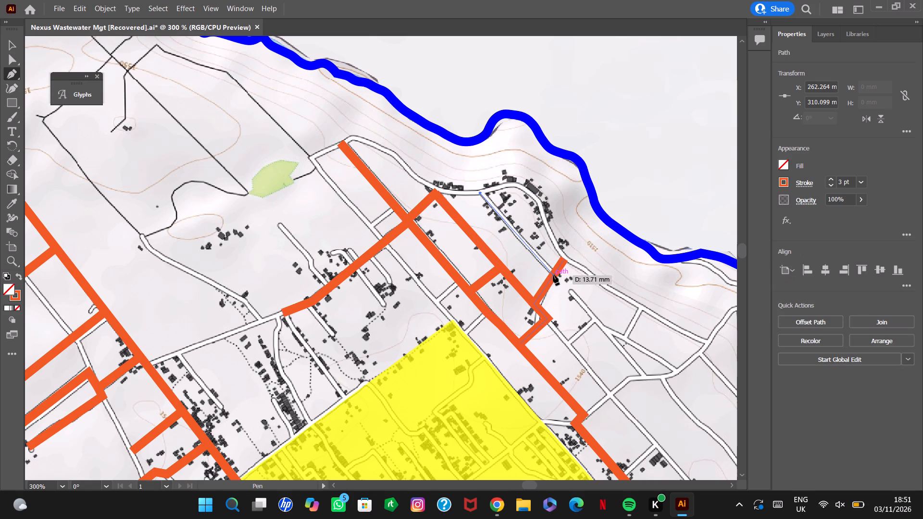
click(553, 275)
key(Escape)
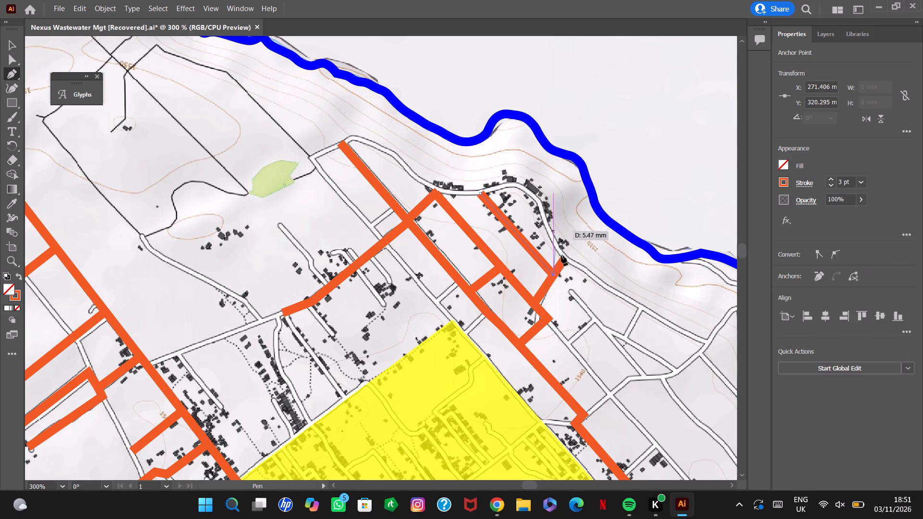
key(Escape)
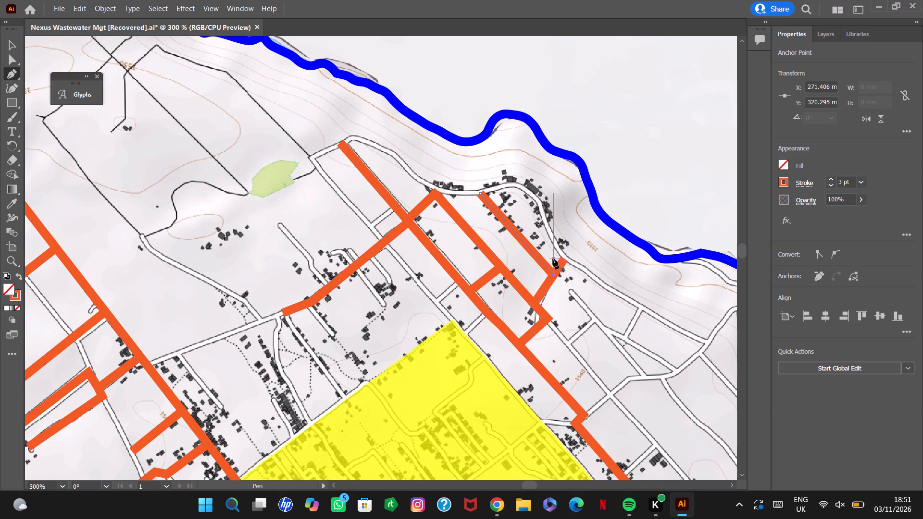
Draw a straight 3 pt orange line about 7 mm long from the eastern orange line's kink north-east to the road bend, declining the link update.
scroll(370, 259, down, 3)
scroll(370, 258, up, 6)
scroll(370, 258, down, 12)
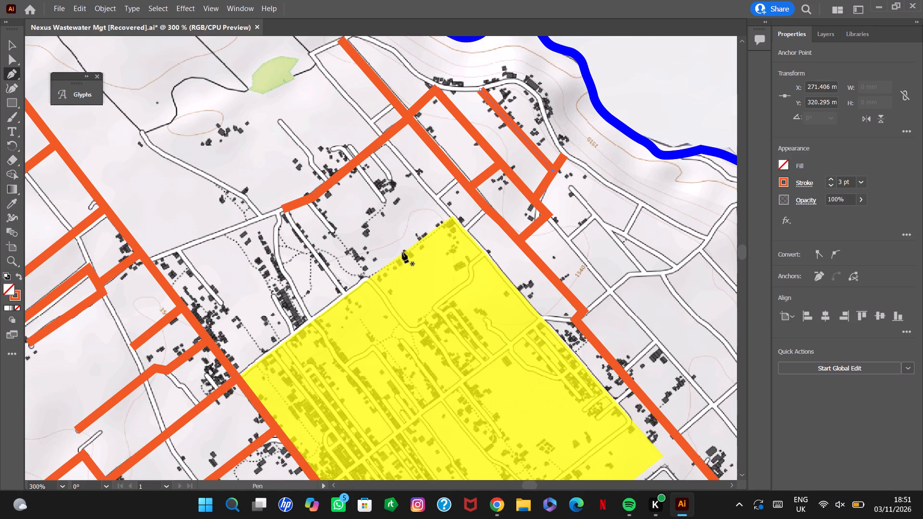
click(586, 310)
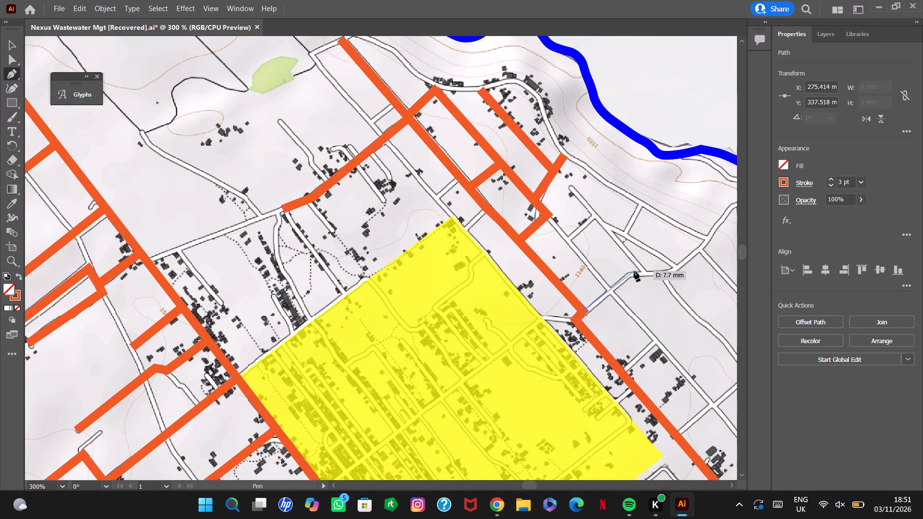
click(581, 263)
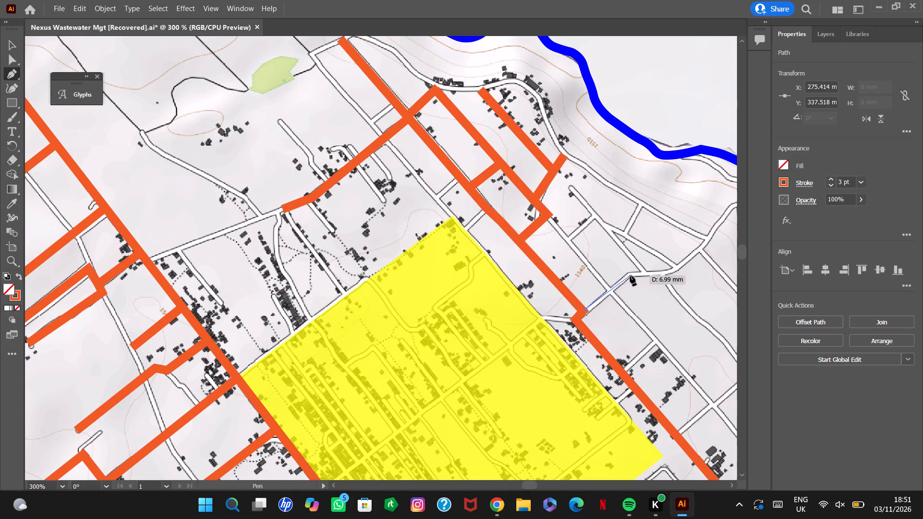
click(630, 274)
key(Escape)
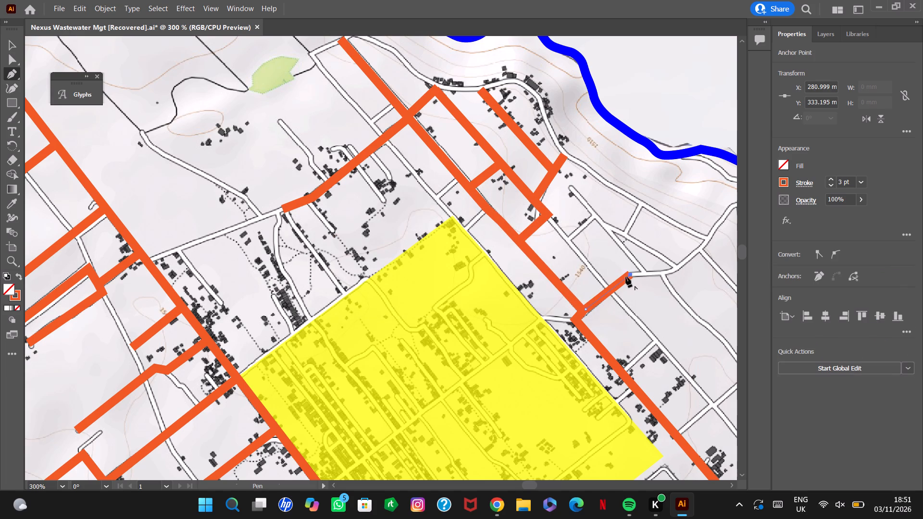
key(Escape)
key(Escape)
Draw a straight 3 pt orange line about 11 mm long north-east from the eastern orange line along the cross road near the yellow zone's eastern corner.
alt+scroll(200, 267, down, 3)
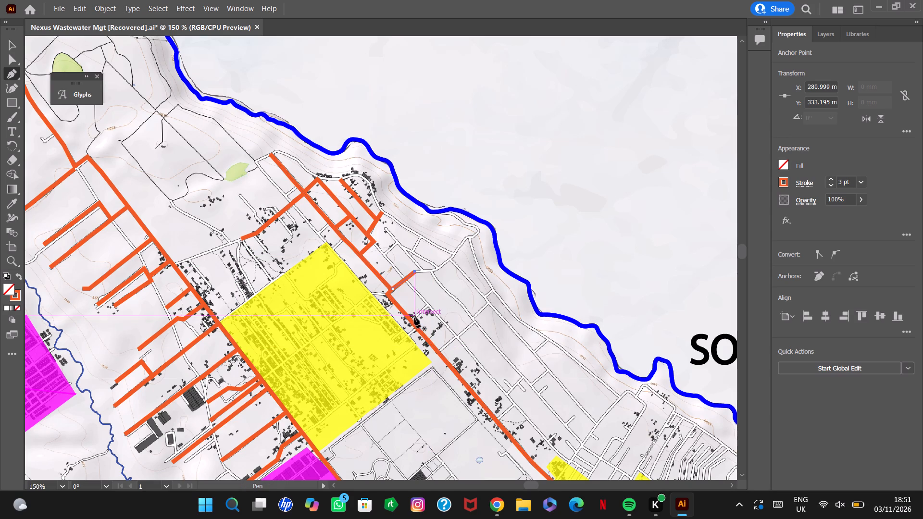
click(439, 352)
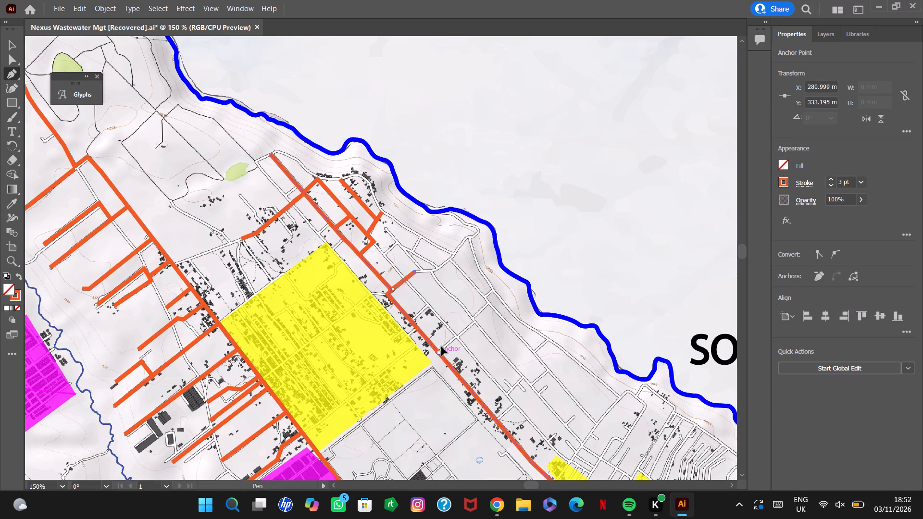
click(474, 323)
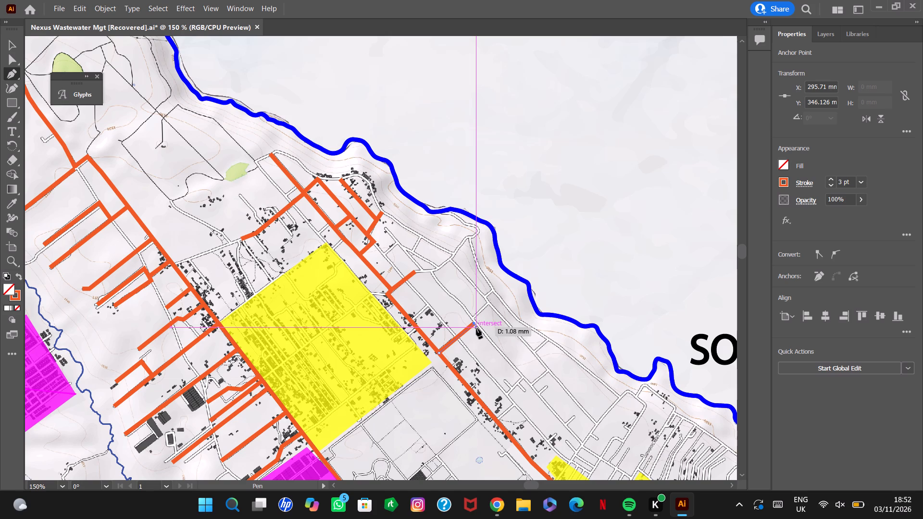
key(Escape)
key(Escape)
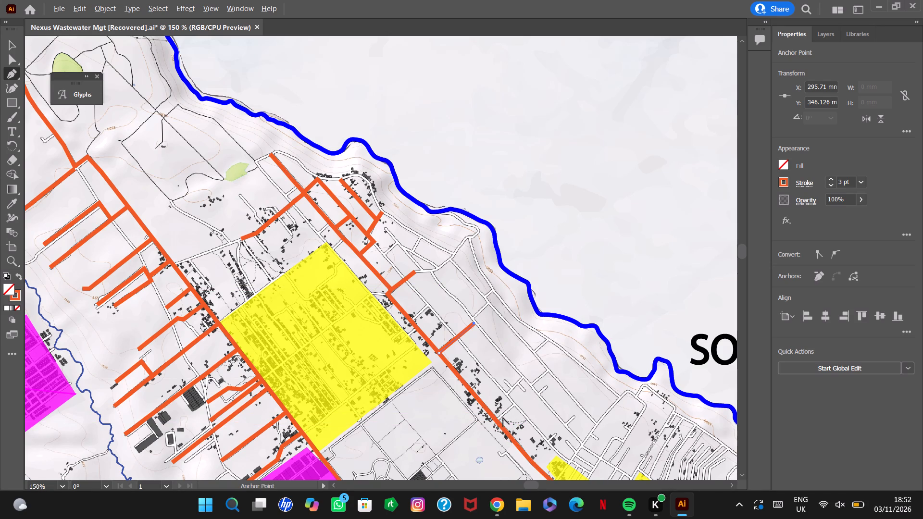
Draw a short straight 3 pt orange line from the eastern orange line along the next cross road south-east, ending at the parallel road.
alt+scroll(503, 418, up, 15)
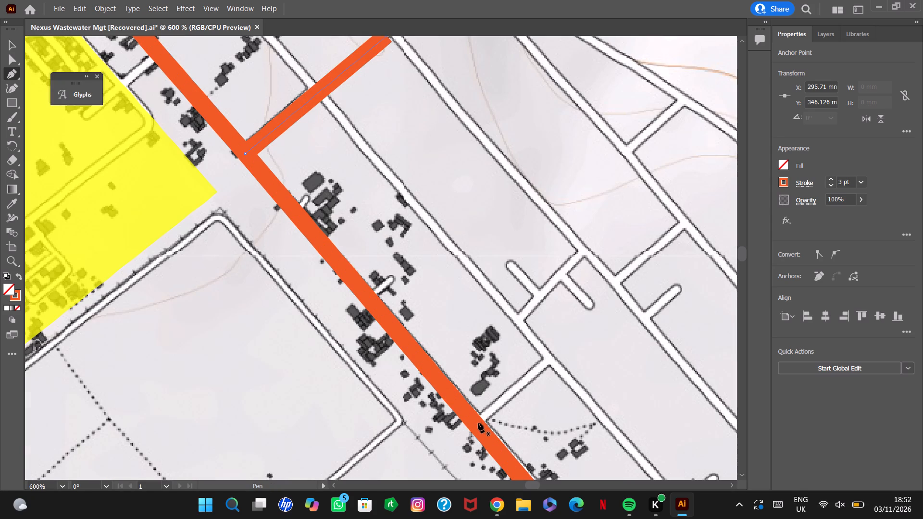
click(477, 423)
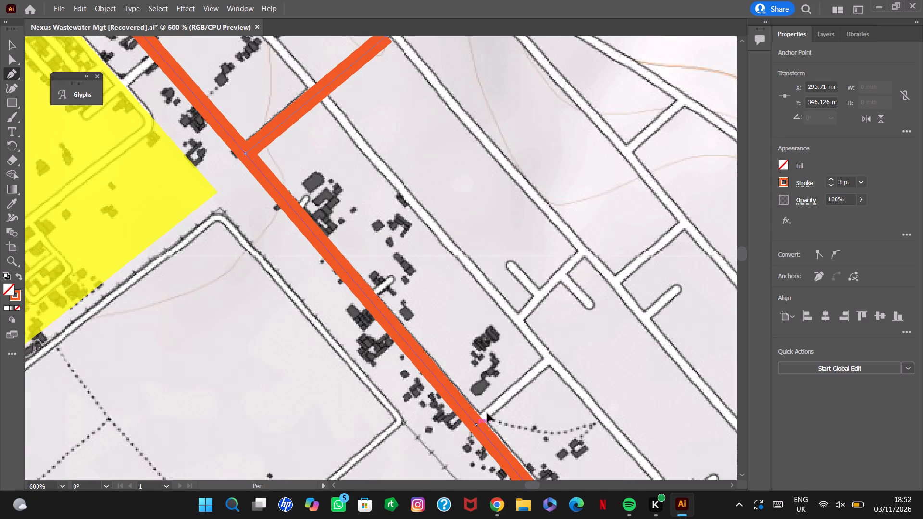
click(550, 357)
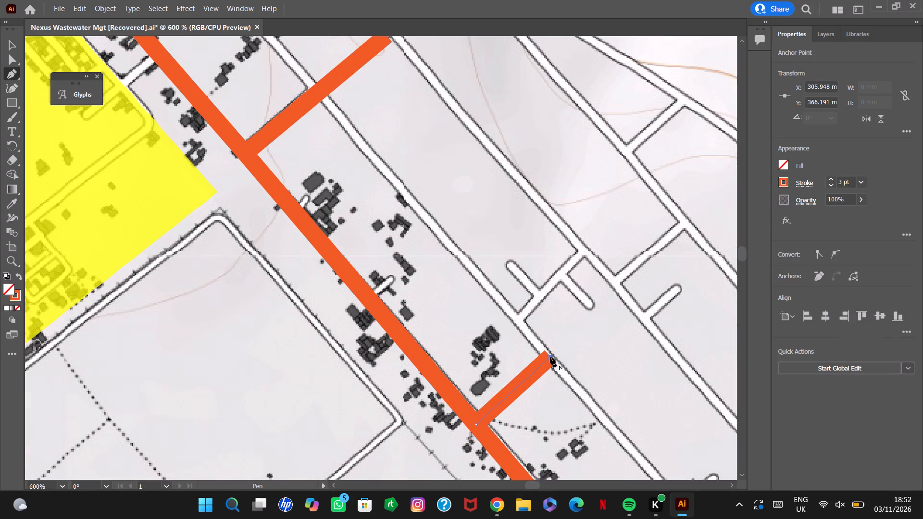
key(Escape)
key(Escape)
Examine the sewer network's coverage across the plan and around the south-eastern yellow zones, declining the link update.
scroll(347, 274, down, 6)
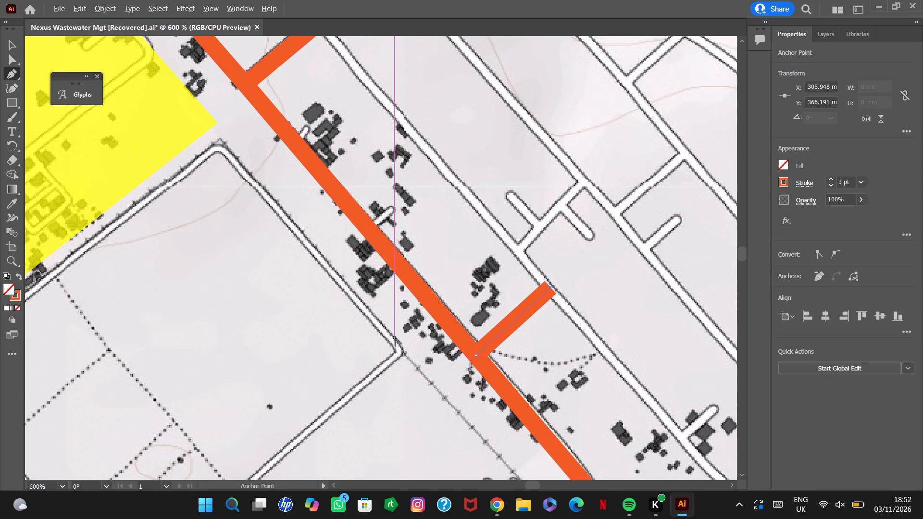
alt+scroll(395, 338, down, 13)
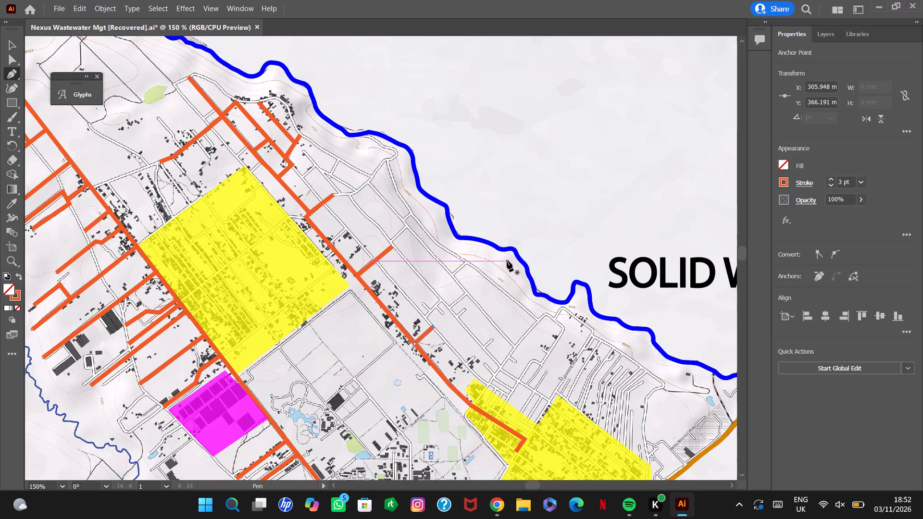
scroll(384, 394, down, 11)
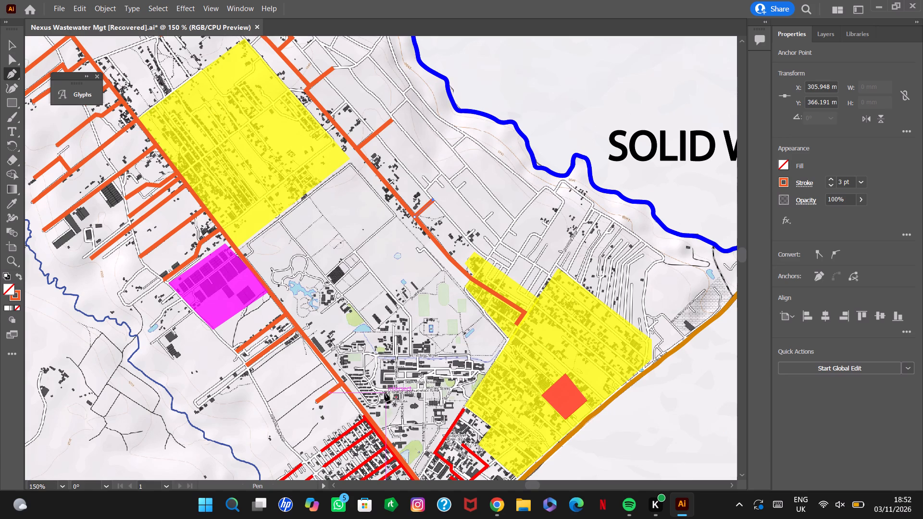
alt+scroll(385, 393, down, 3)
alt+scroll(385, 393, up, 6)
alt+scroll(385, 393, down, 6)
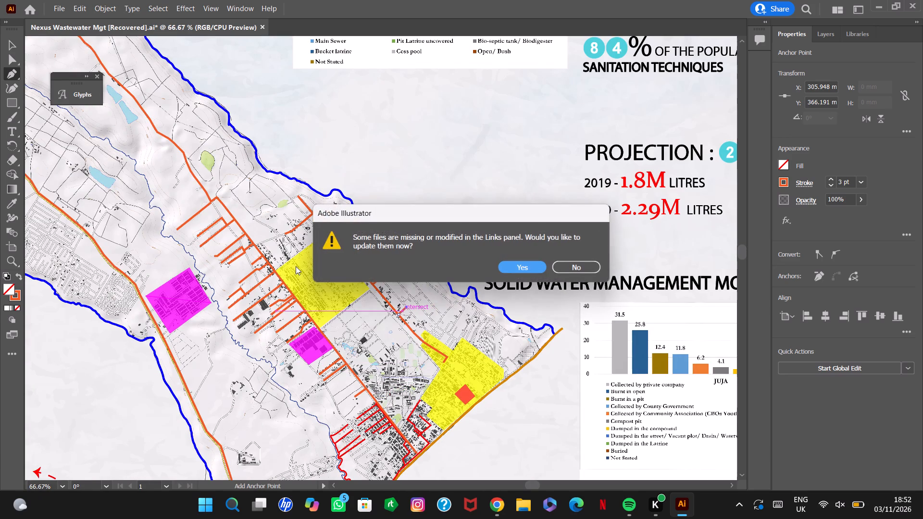
click(578, 268)
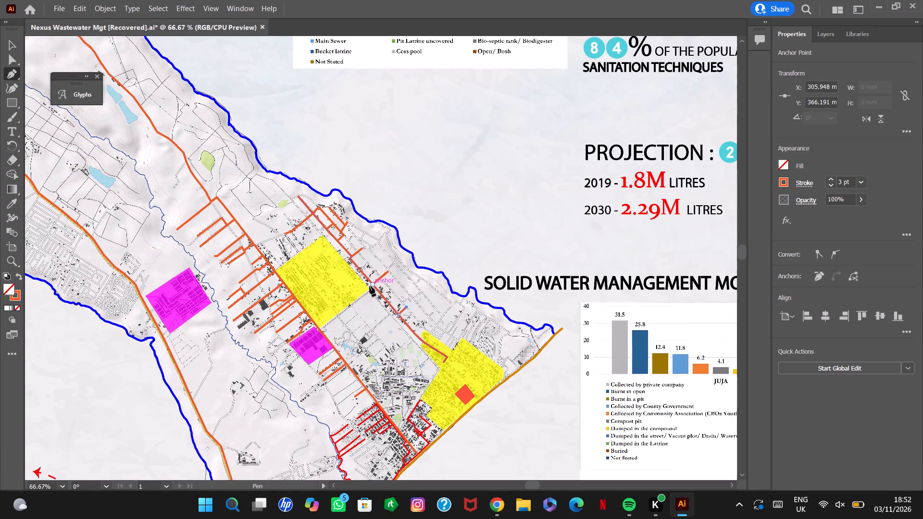
scroll(370, 286, down, 8)
scroll(370, 286, up, 6)
scroll(369, 289, down, 6)
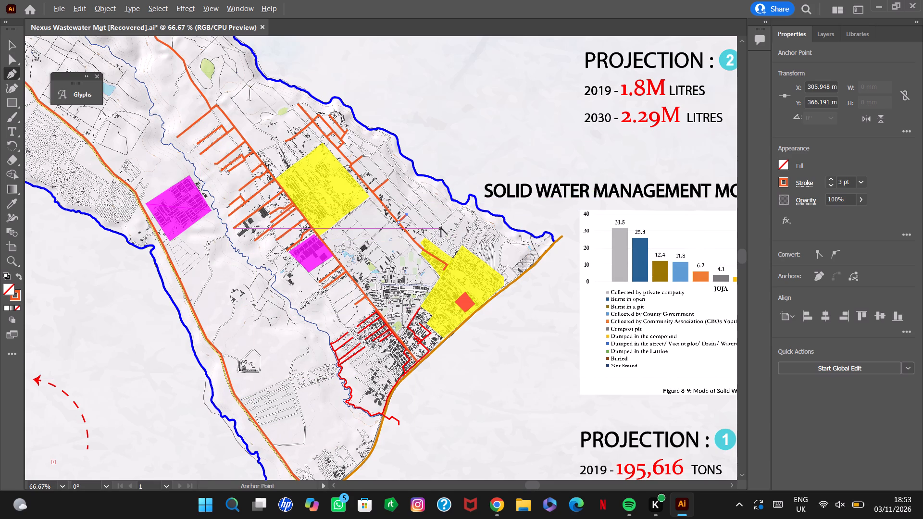
alt+scroll(441, 228, up, 12)
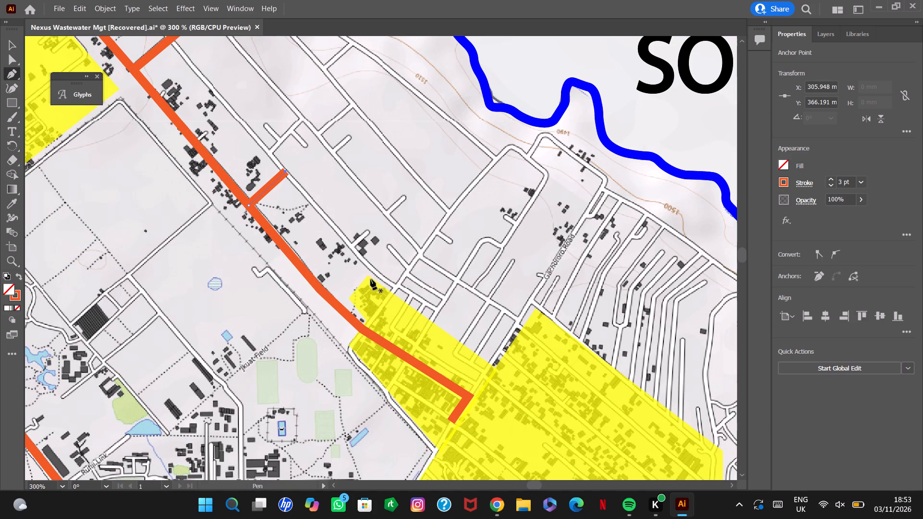
alt+scroll(350, 241, down, 10)
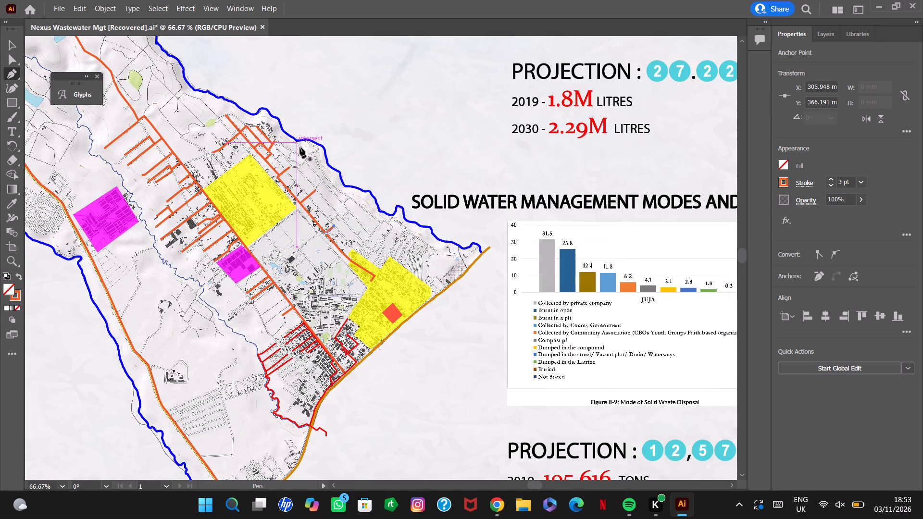
Draw a 3 pt orange line along the riverside road, south-east from its northern bend, with segments about 15, 9, 9 and 23 mm, declining the link update.
alt+scroll(322, 156, up, 6)
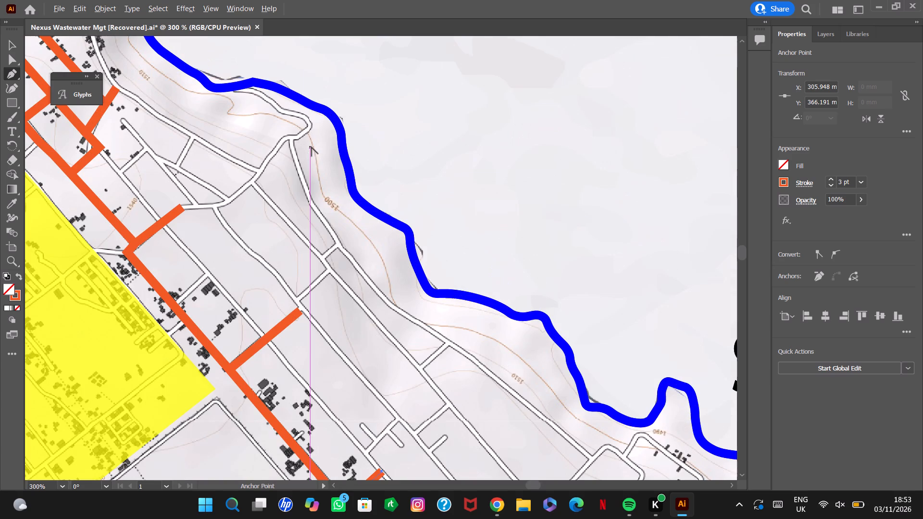
click(287, 138)
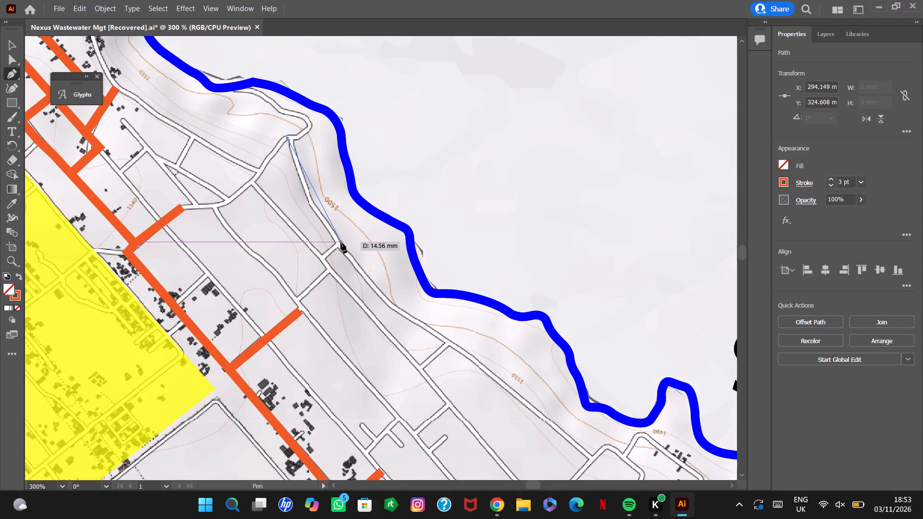
click(341, 243)
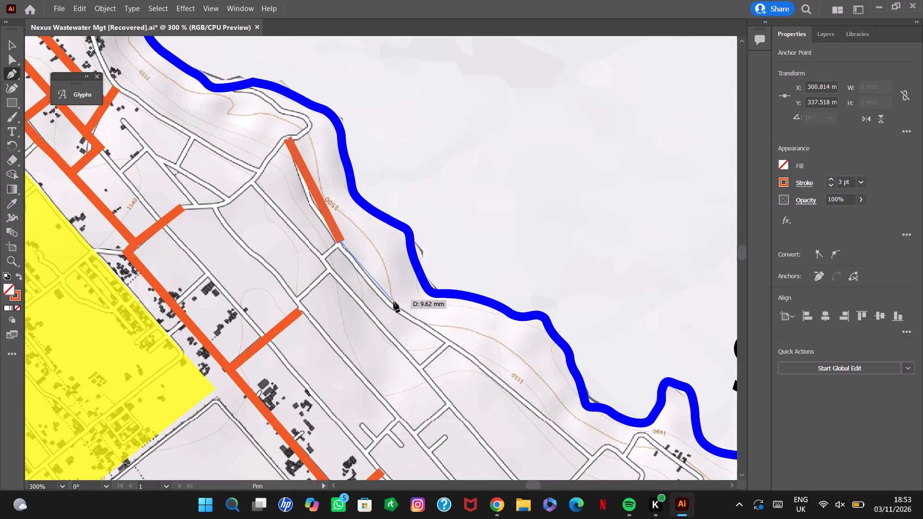
click(396, 302)
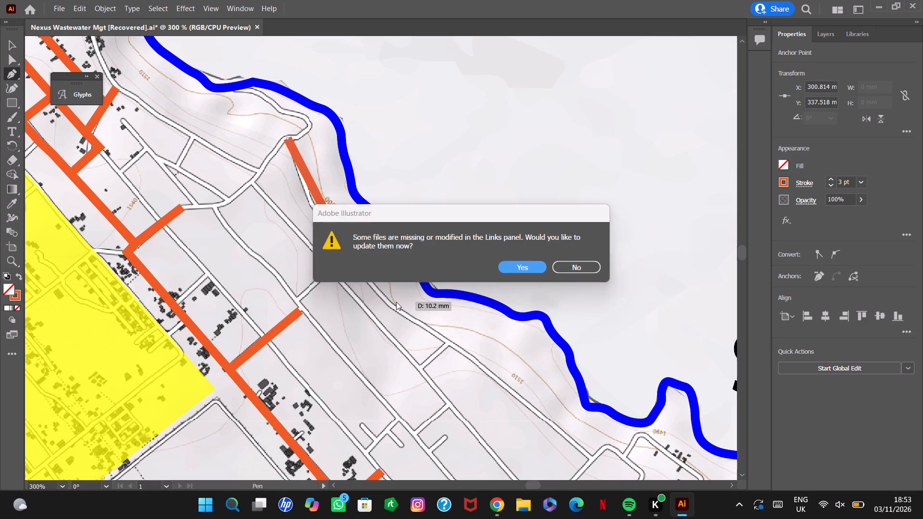
click(560, 267)
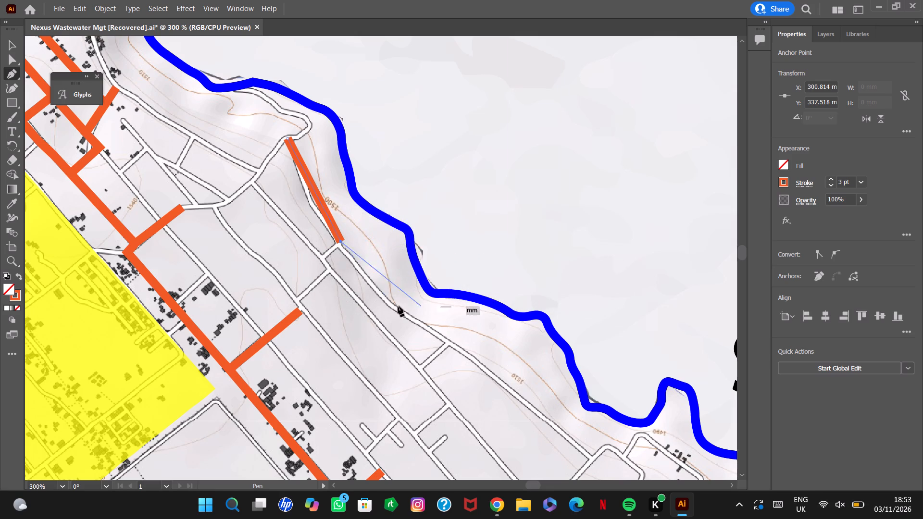
click(392, 298)
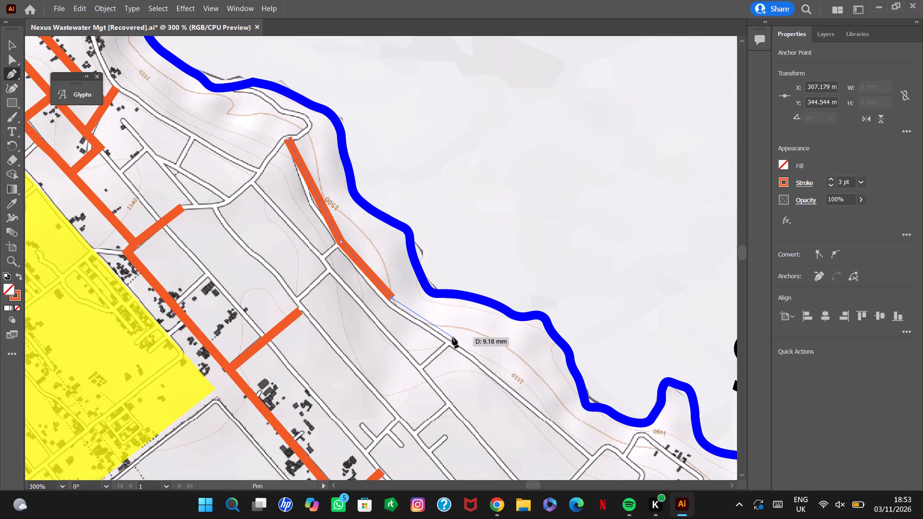
click(452, 337)
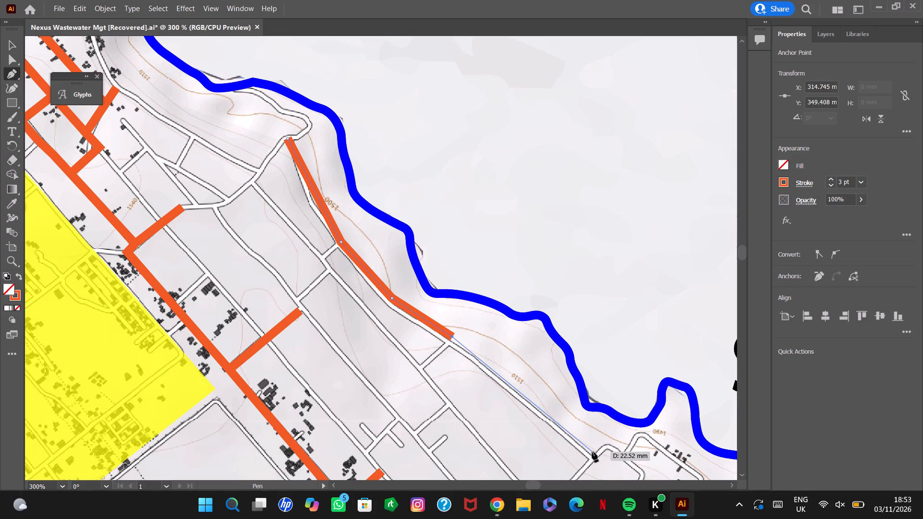
click(592, 452)
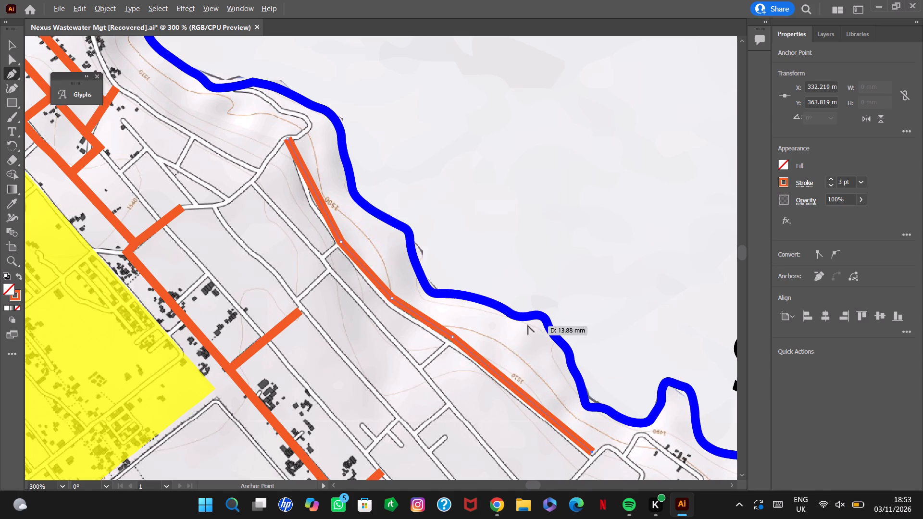
Continue the riverside orange line in short zigzag segments around the road bends to the junction above Gachororo Road, declining the link update.
alt+scroll(346, 302, down, 8)
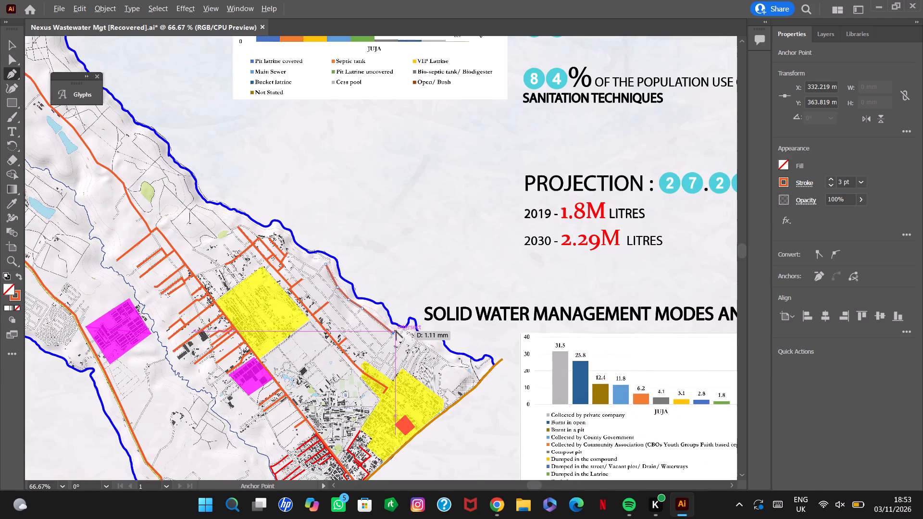
alt+scroll(396, 332, up, 11)
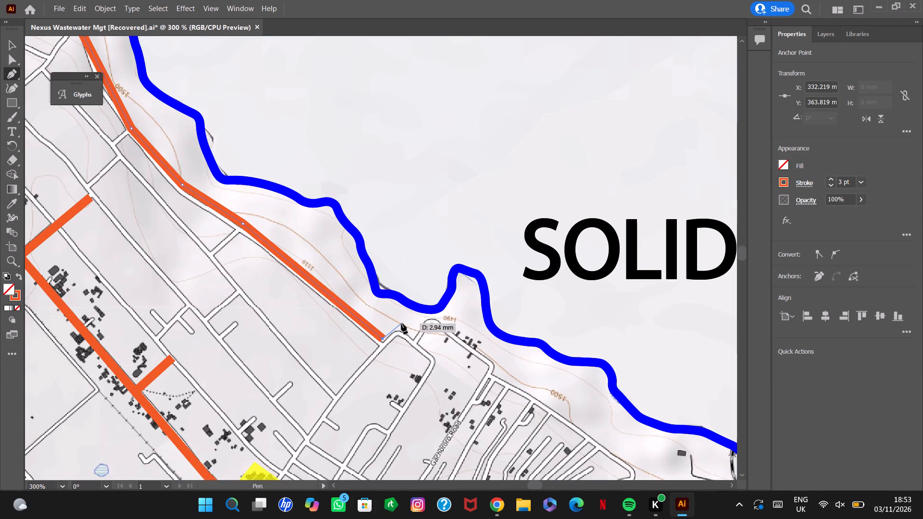
scroll(275, 340, down, 6)
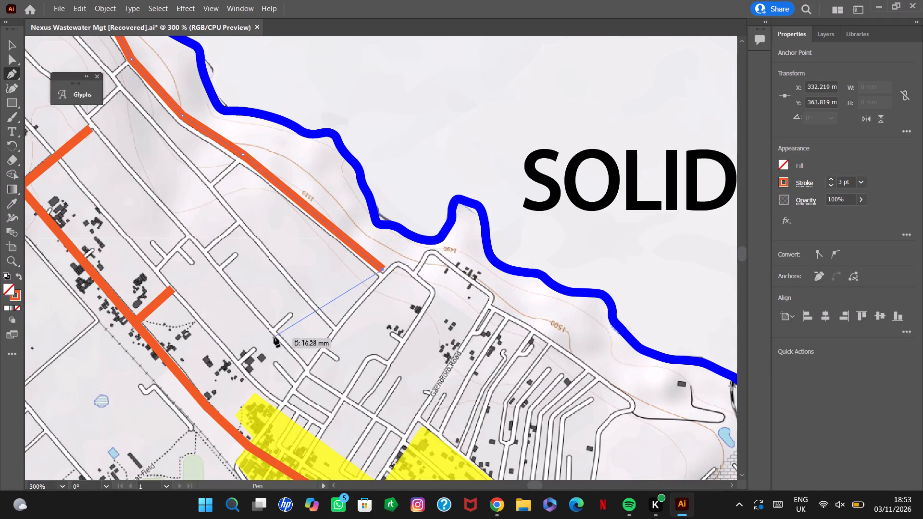
alt+scroll(322, 312, down, 11)
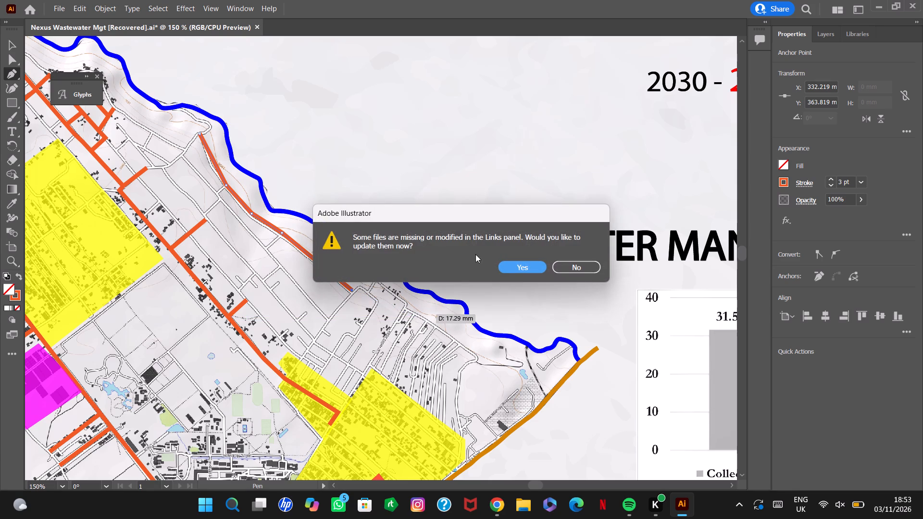
click(579, 264)
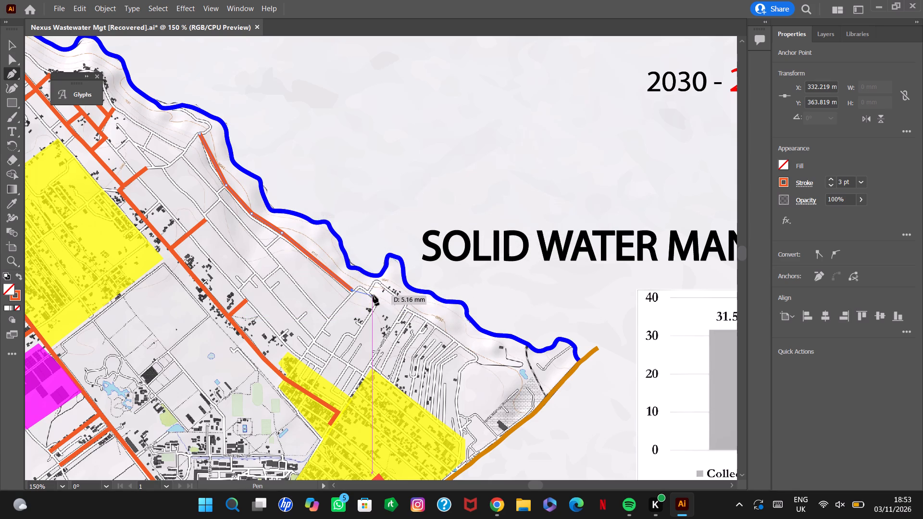
alt+scroll(368, 290, up, 13)
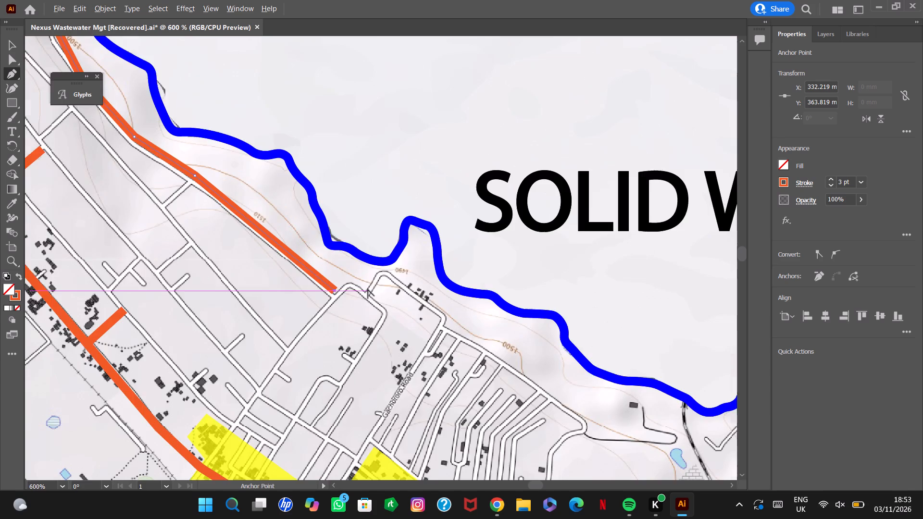
click(335, 260)
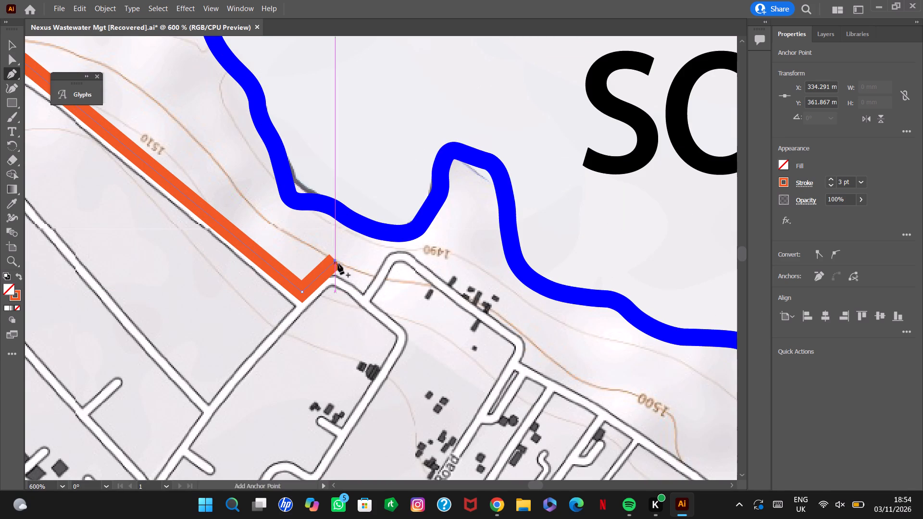
click(362, 284)
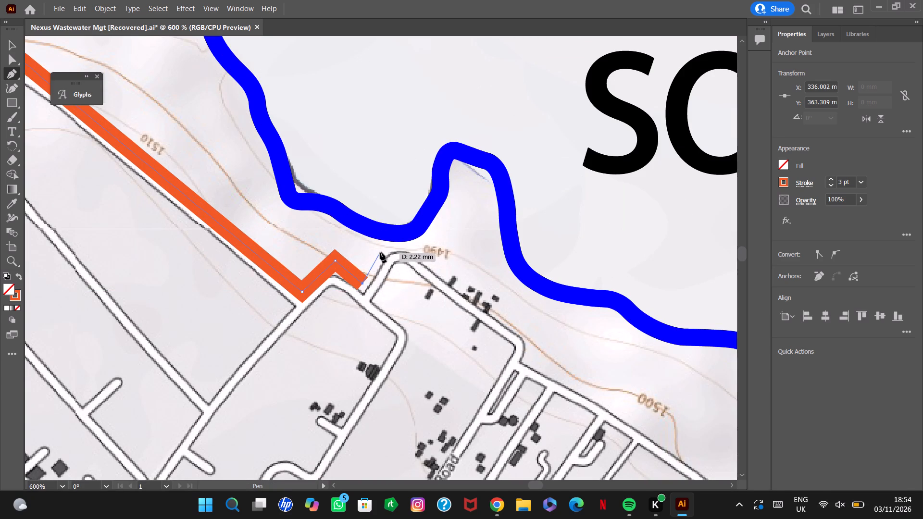
click(380, 252)
click(521, 339)
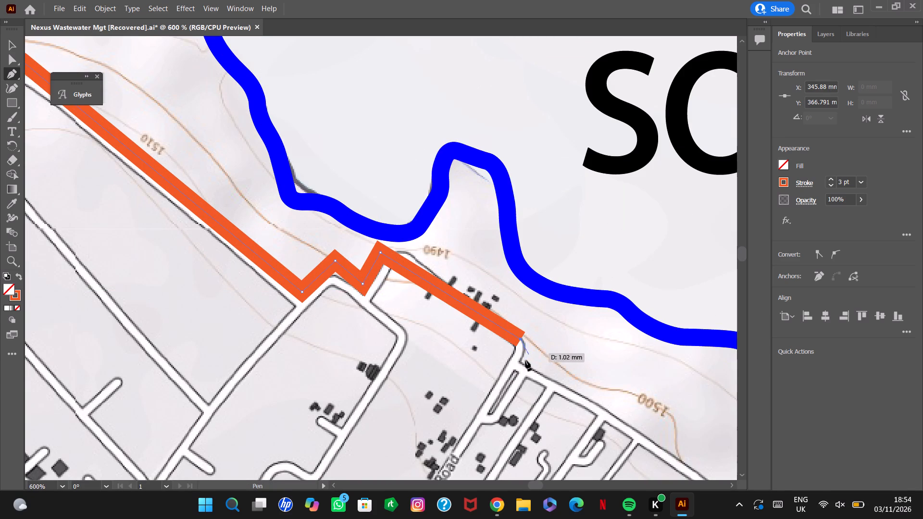
click(513, 366)
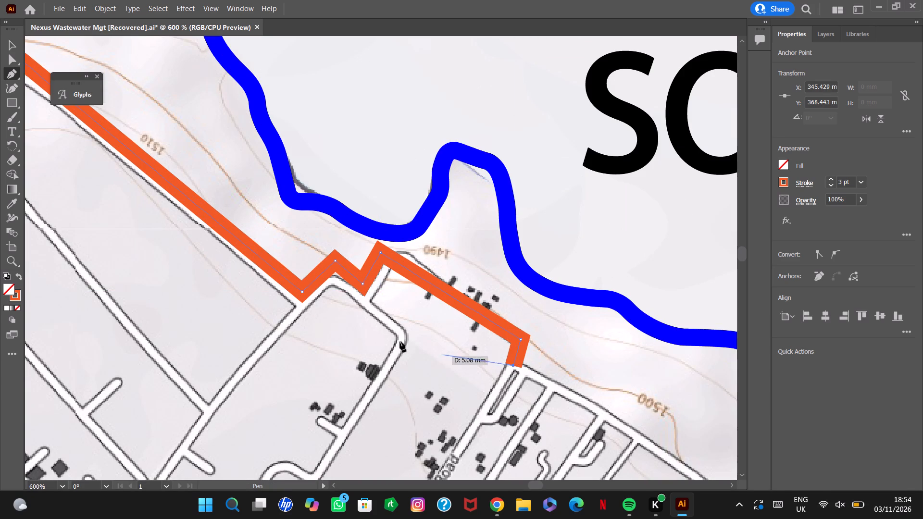
Extend the riverside line south-east by segments about 21 mm and 18 mm, end it near the brown boundary road, and decline the link update.
alt+scroll(285, 284, down, 17)
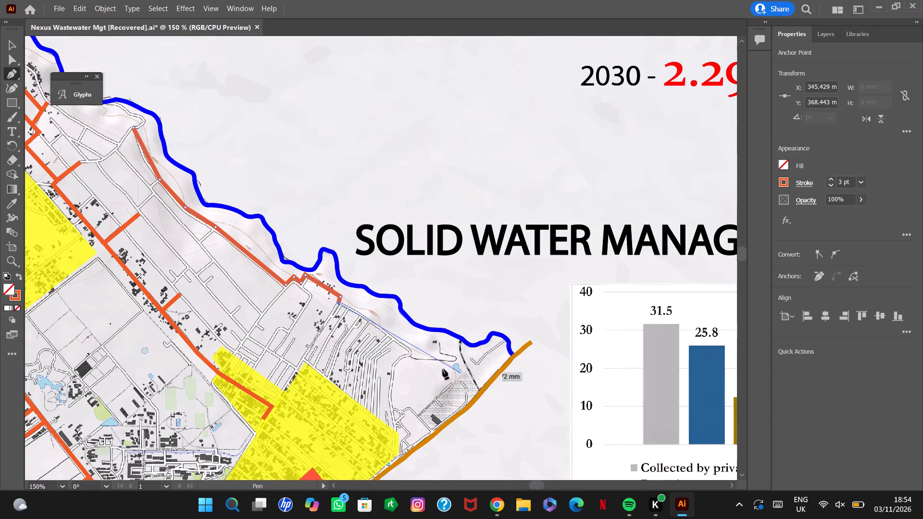
click(410, 350)
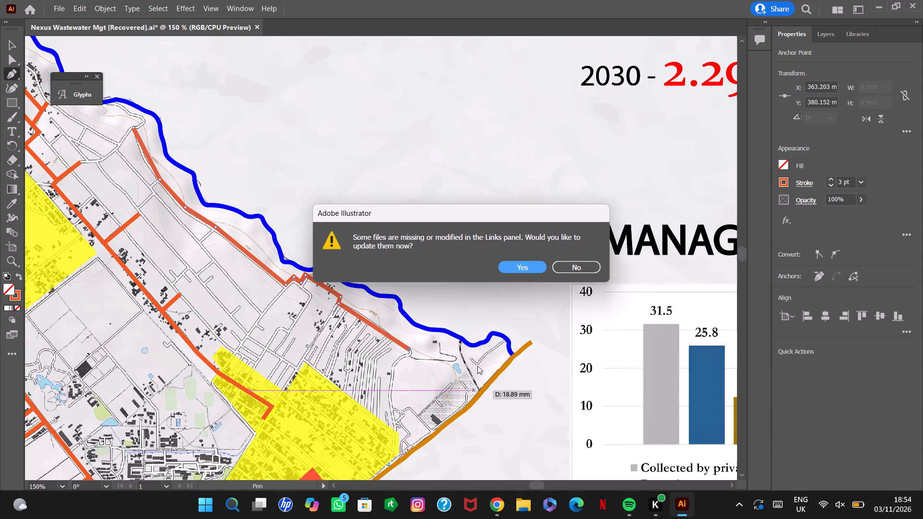
click(557, 267)
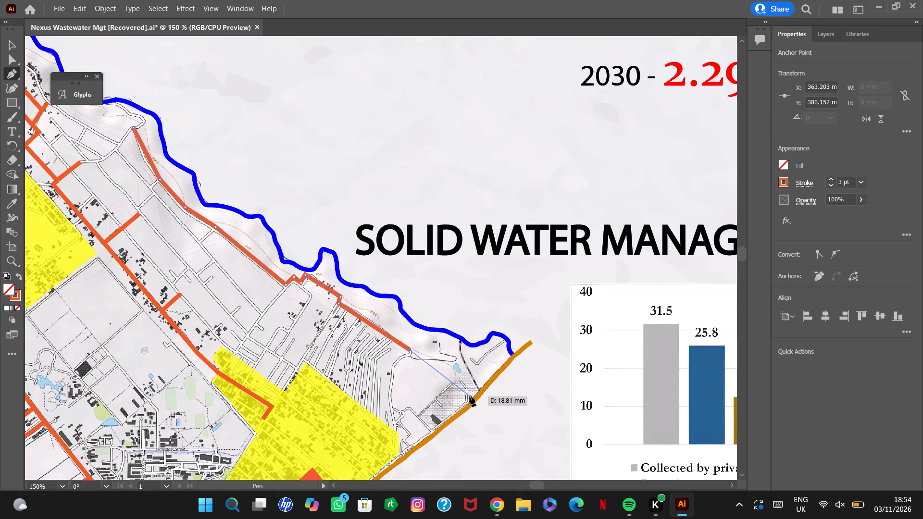
click(467, 395)
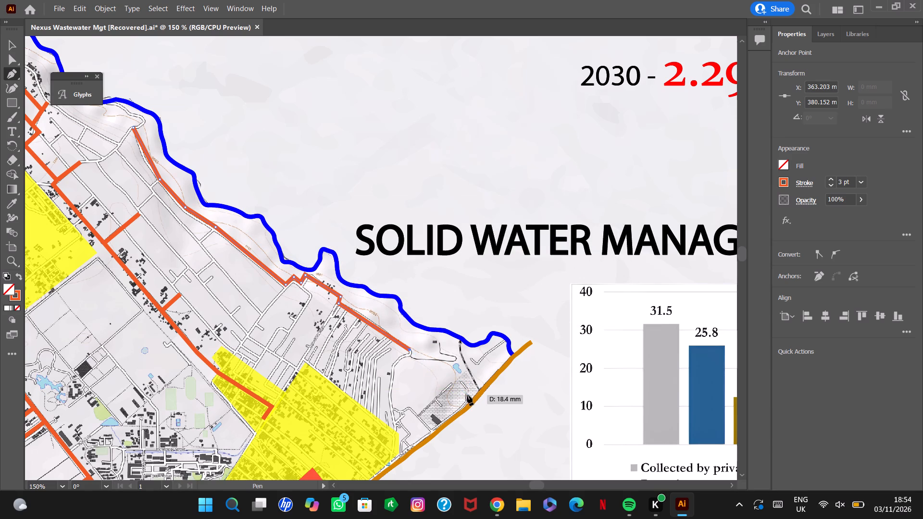
alt+scroll(431, 287, down, 11)
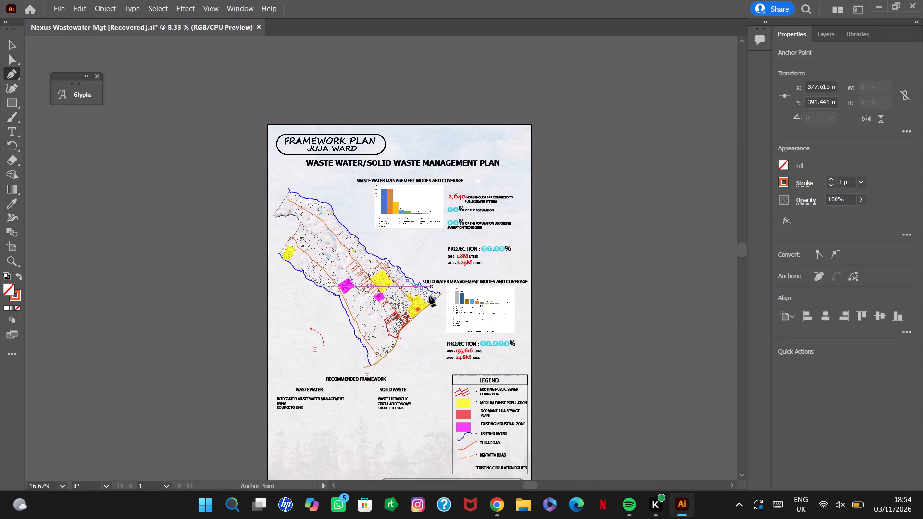
alt+scroll(416, 311, up, 10)
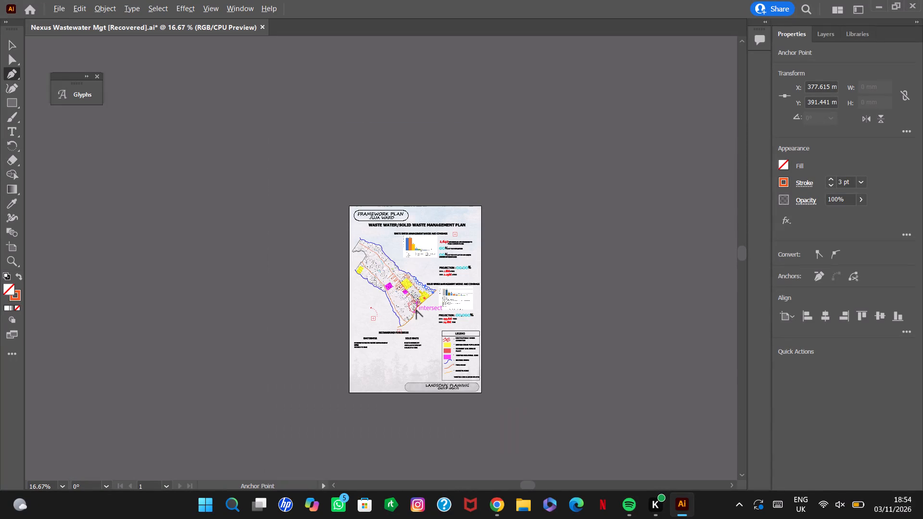
alt+scroll(431, 282, up, 10)
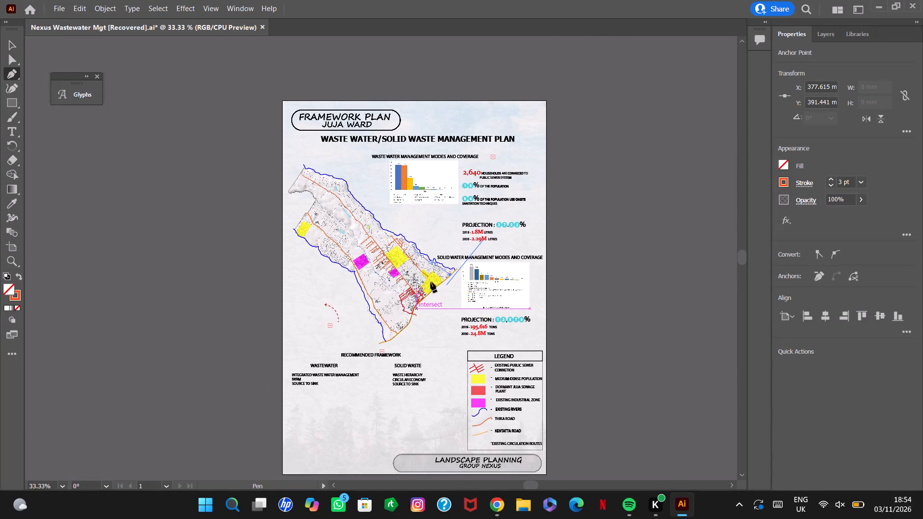
alt+scroll(431, 282, up, 2)
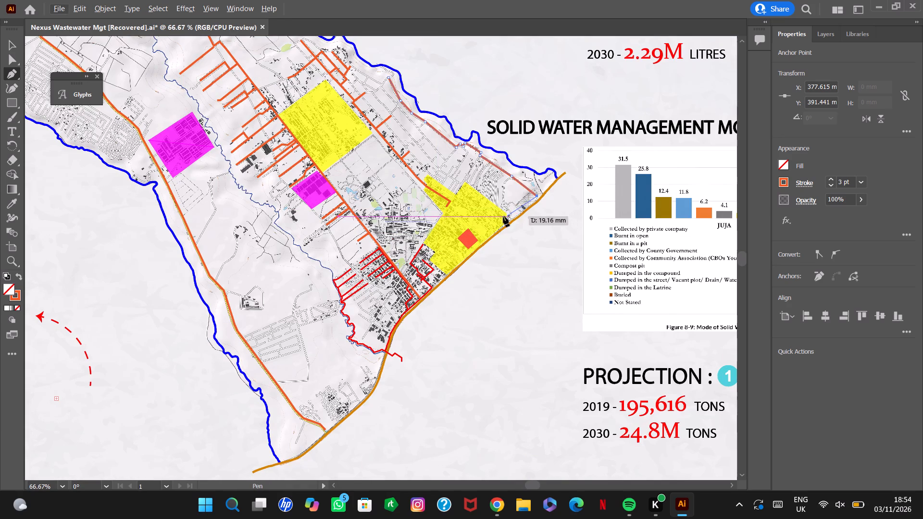
alt+scroll(513, 203, up, 6)
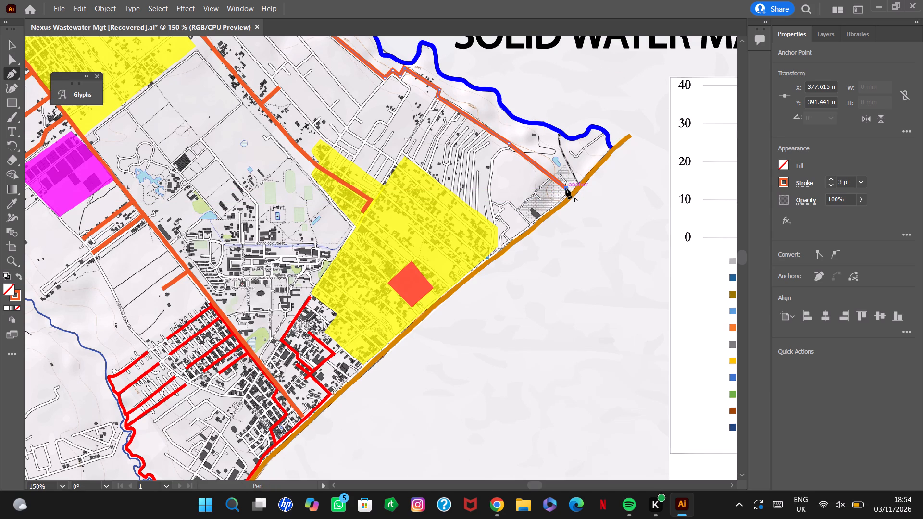
key(Escape)
key(Escape)
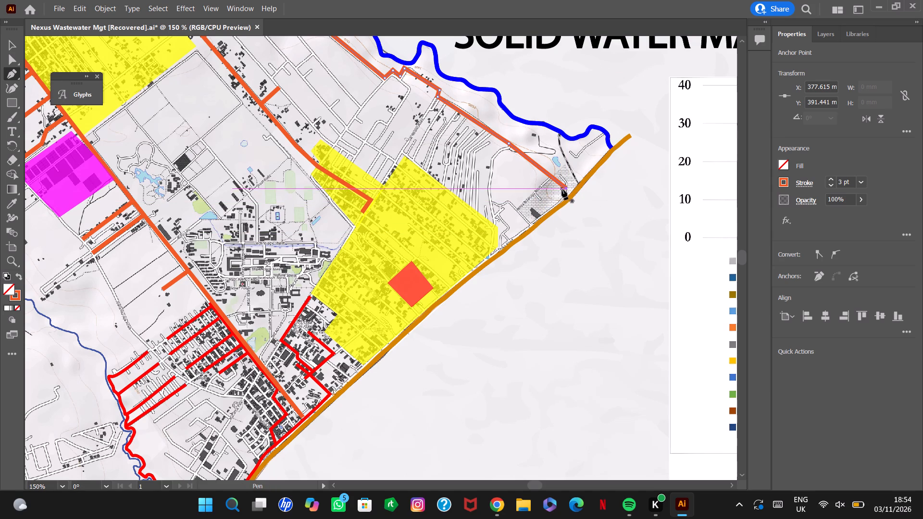
key(Escape)
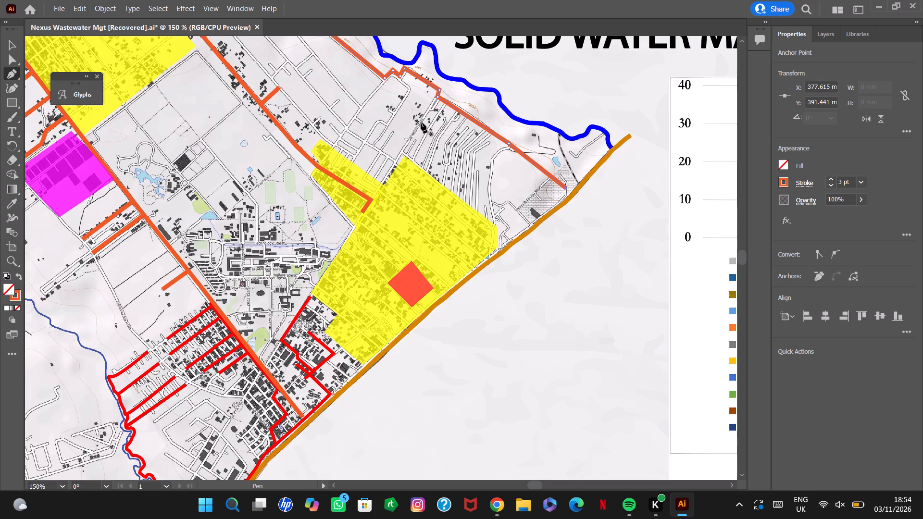
Examine the riverside sewer line and the corridor along the brown boundary road, declining the link update whenever asked.
scroll(421, 123, up, 3)
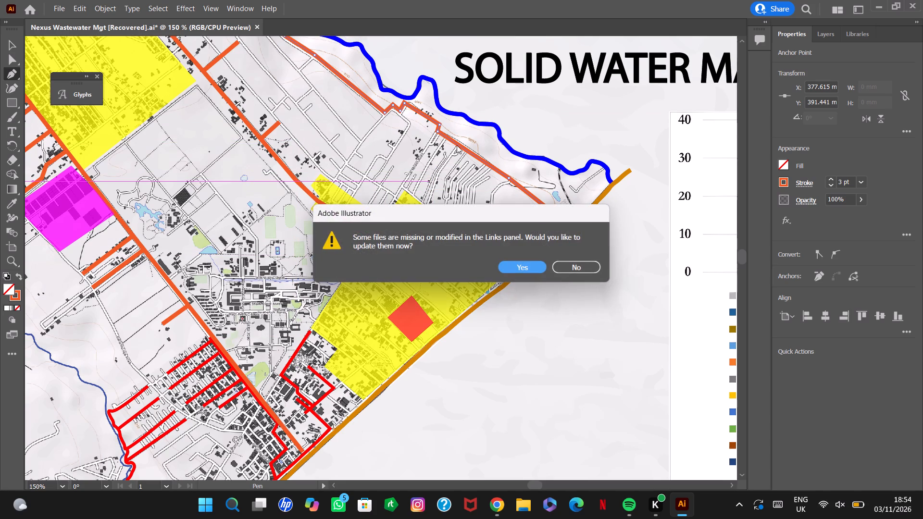
click(560, 263)
scroll(437, 131, up, 12)
alt+scroll(424, 306, up, 3)
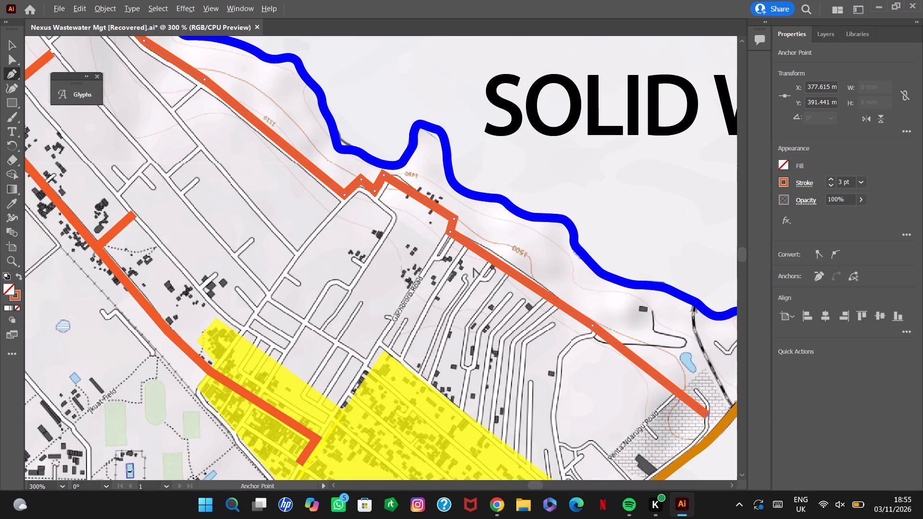
alt+scroll(429, 264, down, 6)
scroll(430, 264, down, 5)
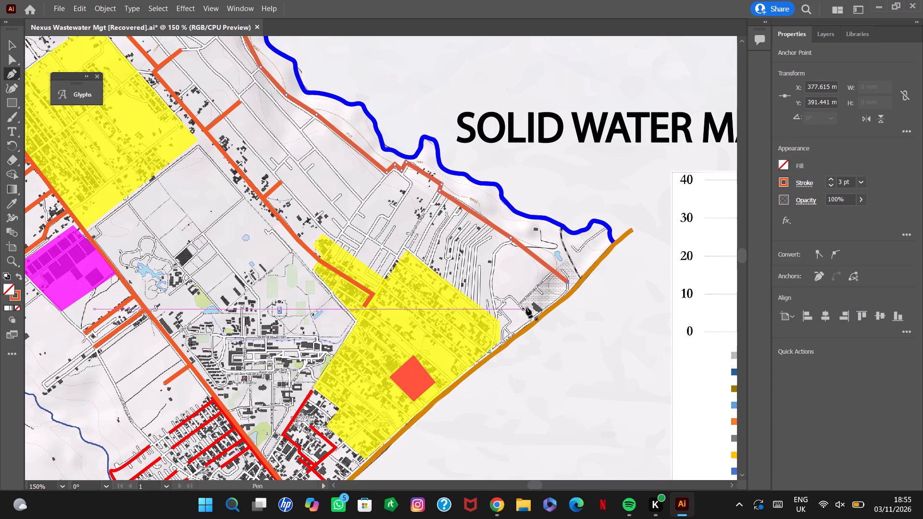
scroll(523, 287, down, 17)
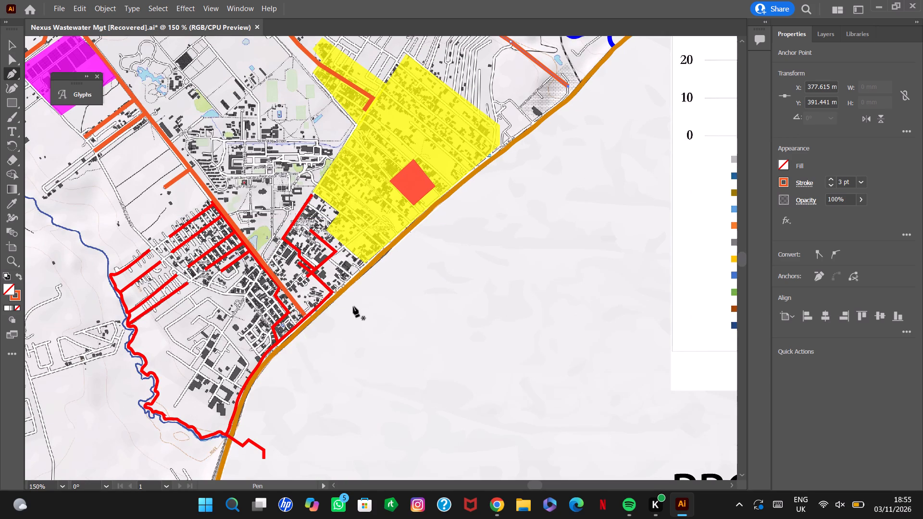
scroll(402, 235, up, 8)
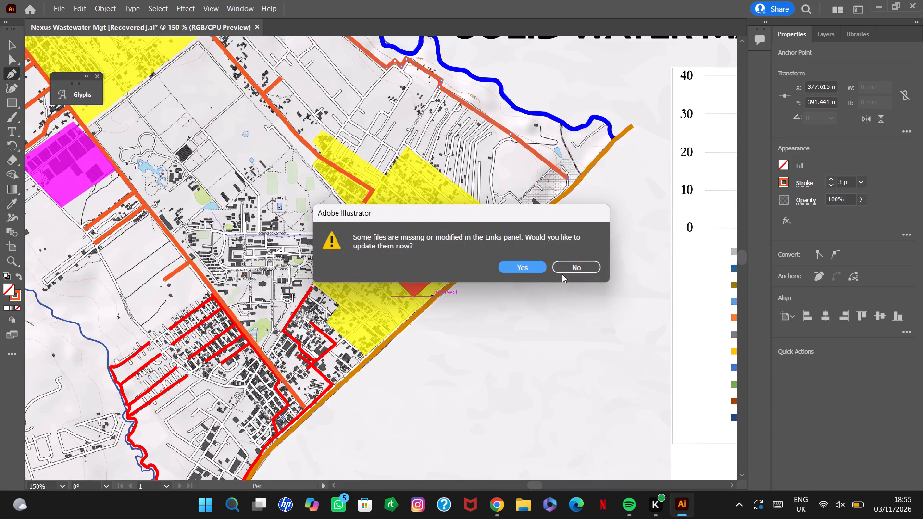
click(569, 266)
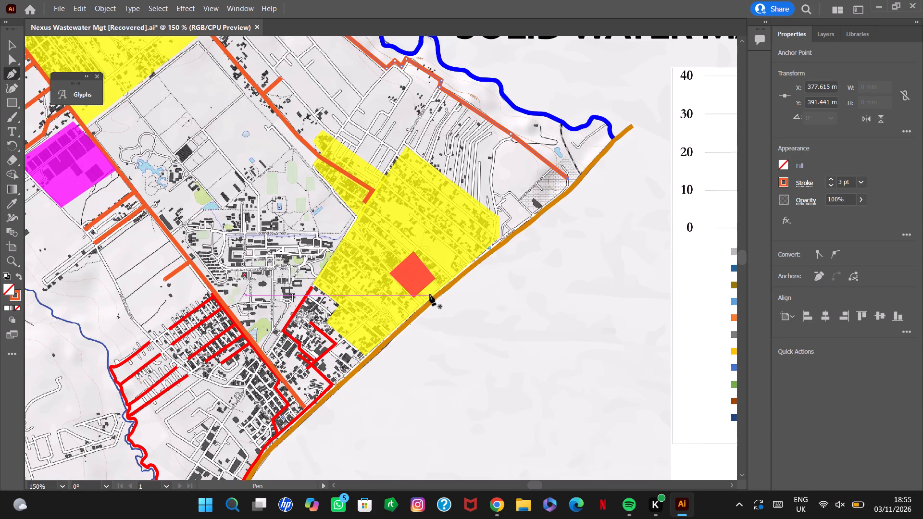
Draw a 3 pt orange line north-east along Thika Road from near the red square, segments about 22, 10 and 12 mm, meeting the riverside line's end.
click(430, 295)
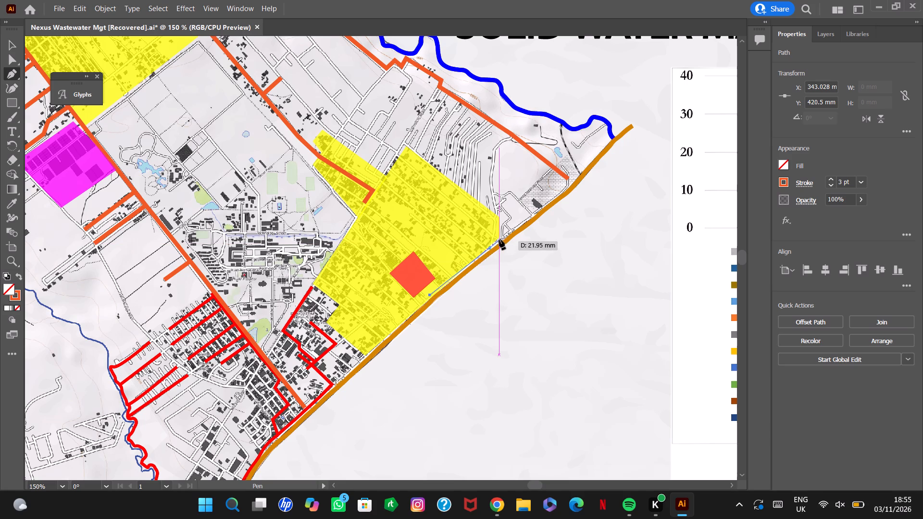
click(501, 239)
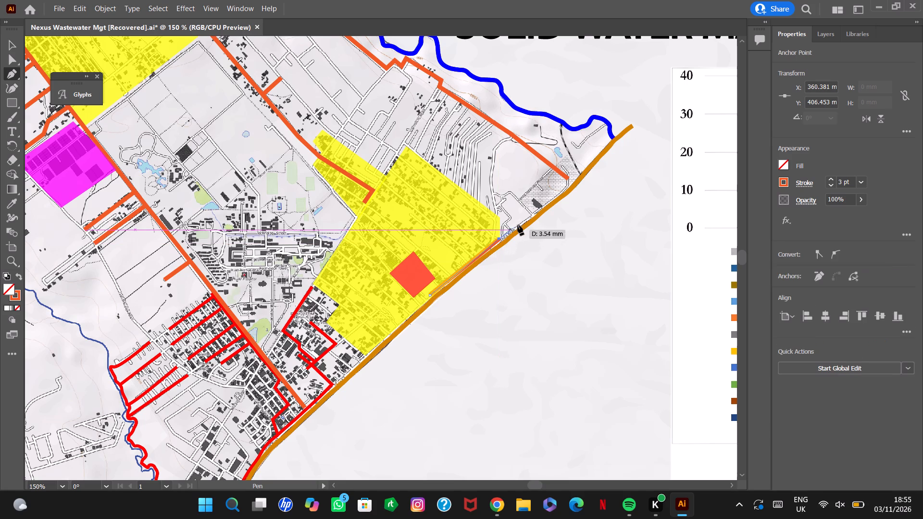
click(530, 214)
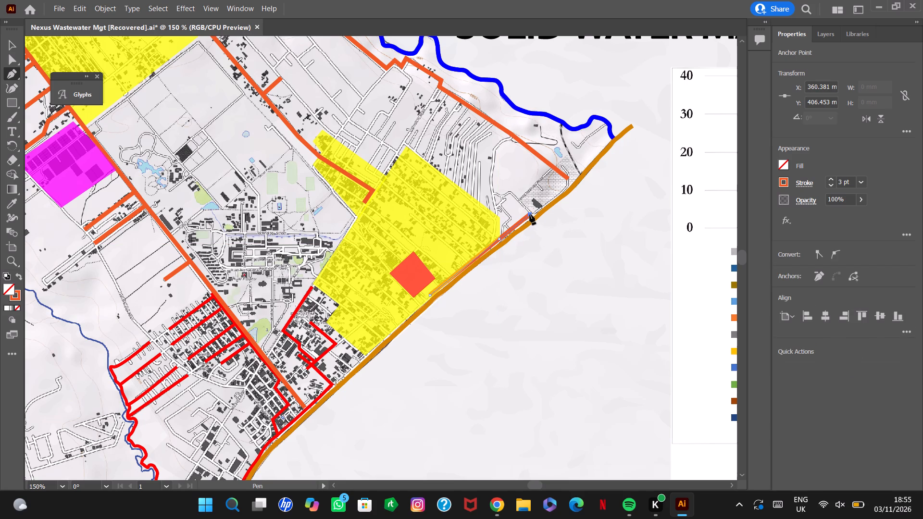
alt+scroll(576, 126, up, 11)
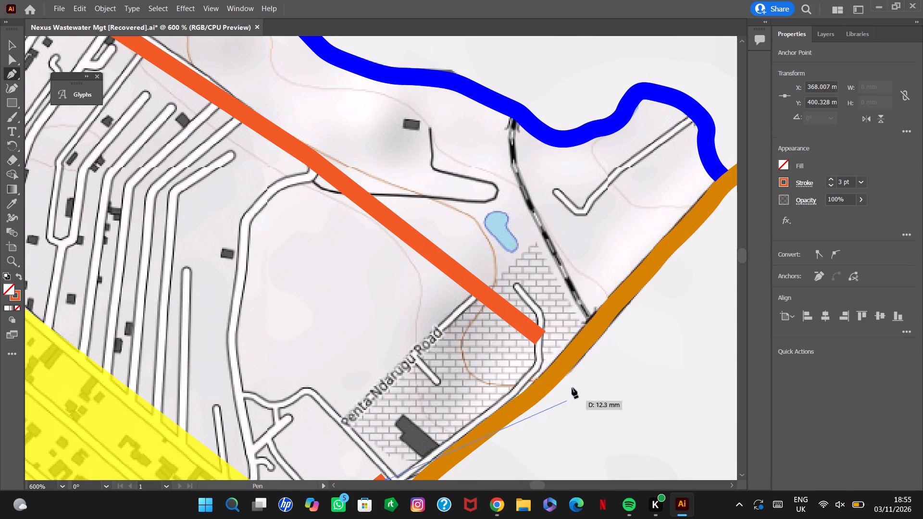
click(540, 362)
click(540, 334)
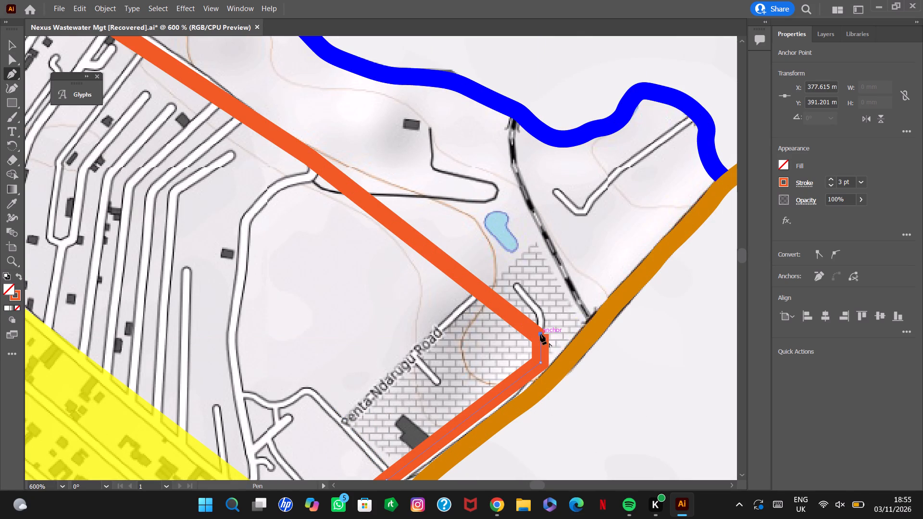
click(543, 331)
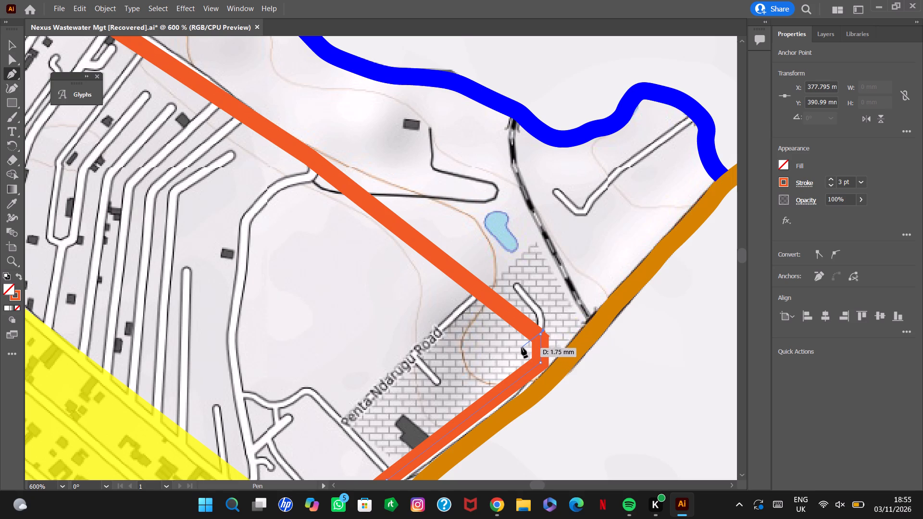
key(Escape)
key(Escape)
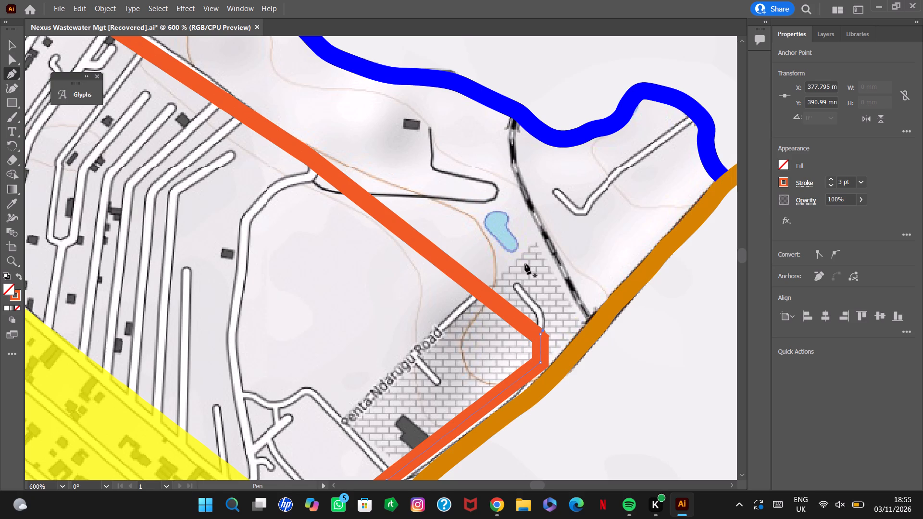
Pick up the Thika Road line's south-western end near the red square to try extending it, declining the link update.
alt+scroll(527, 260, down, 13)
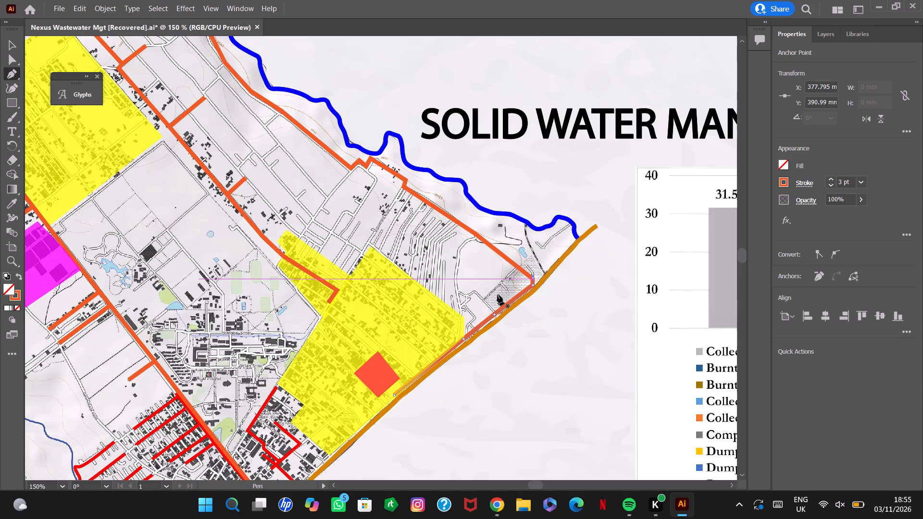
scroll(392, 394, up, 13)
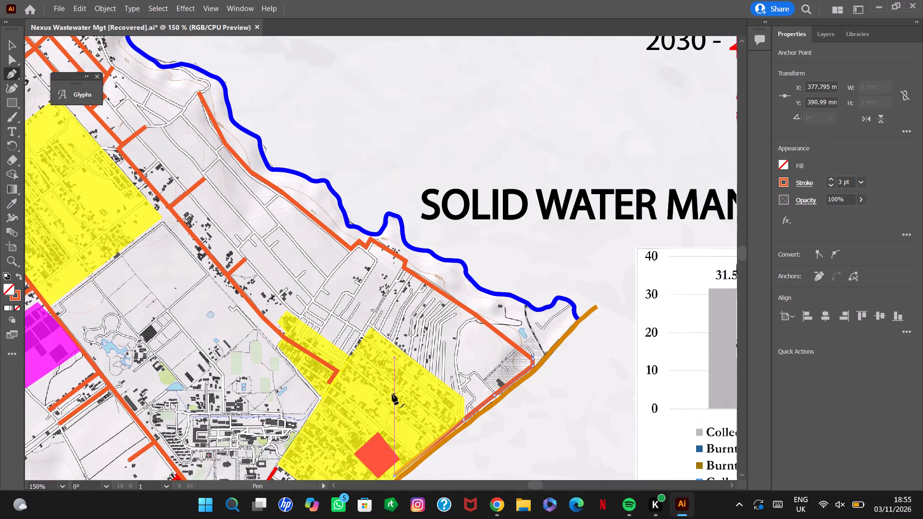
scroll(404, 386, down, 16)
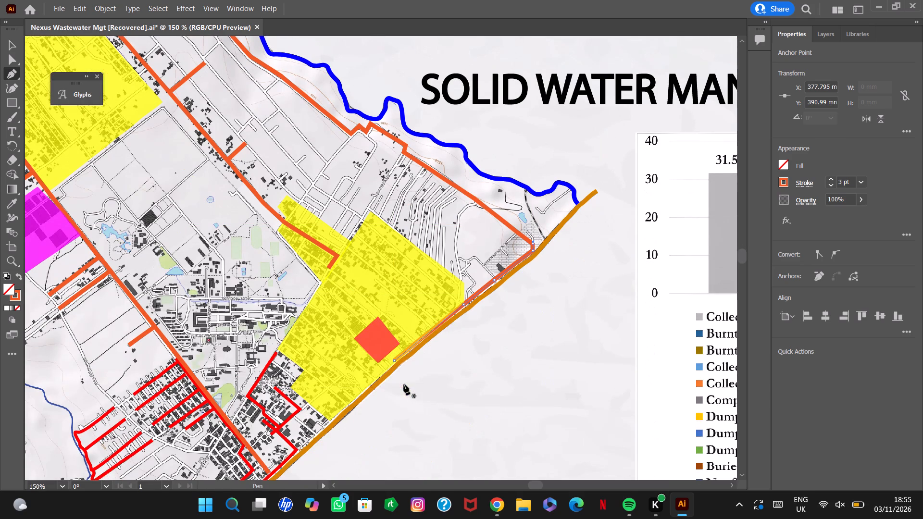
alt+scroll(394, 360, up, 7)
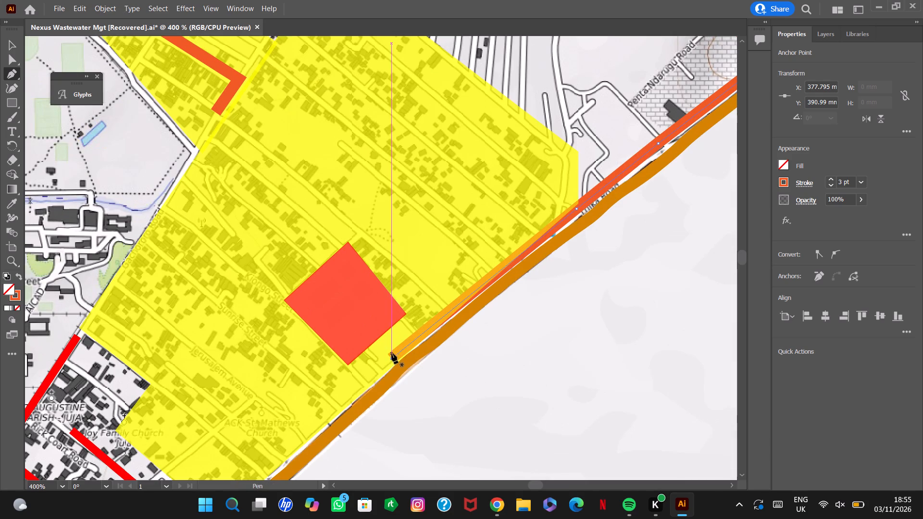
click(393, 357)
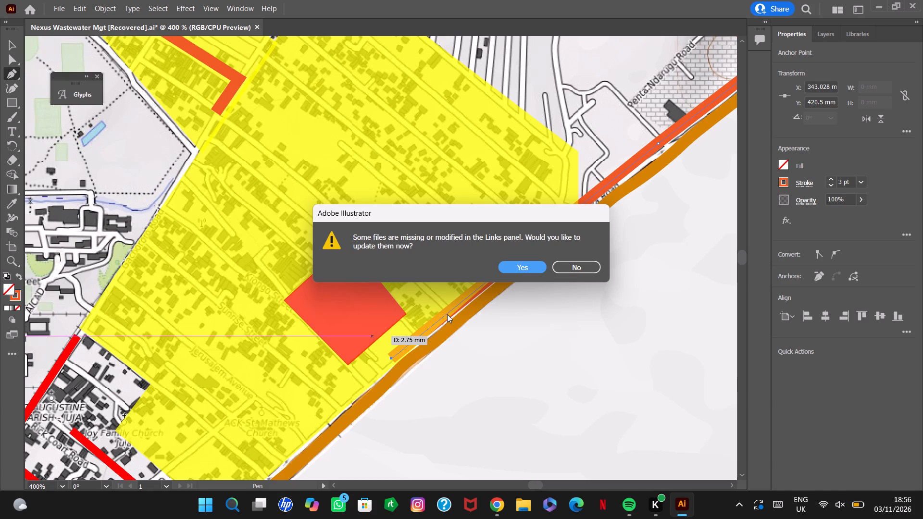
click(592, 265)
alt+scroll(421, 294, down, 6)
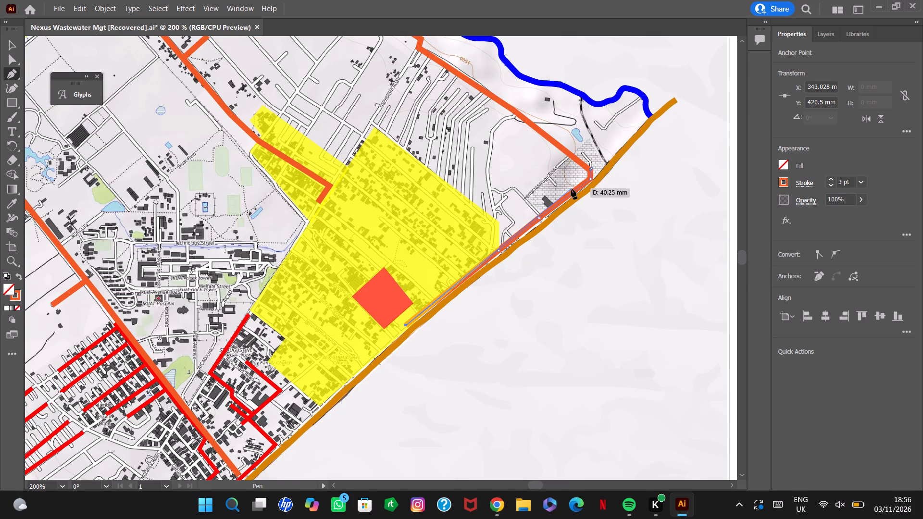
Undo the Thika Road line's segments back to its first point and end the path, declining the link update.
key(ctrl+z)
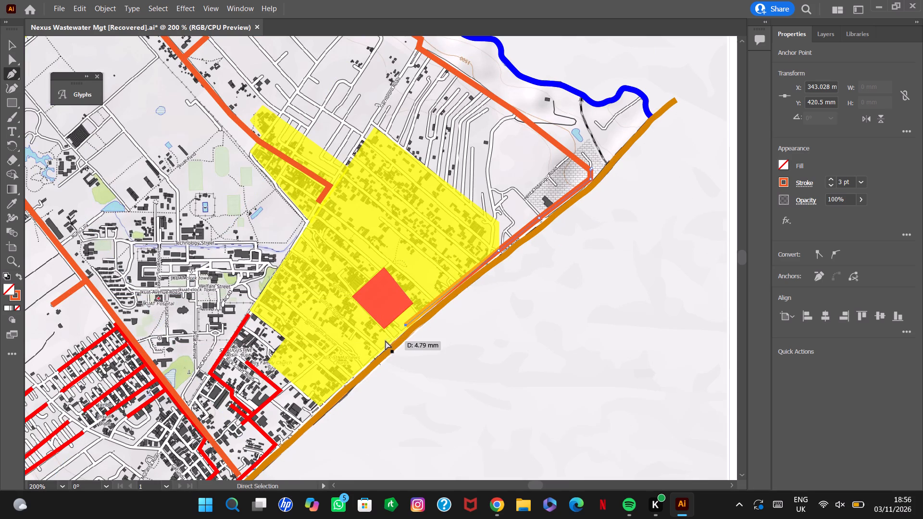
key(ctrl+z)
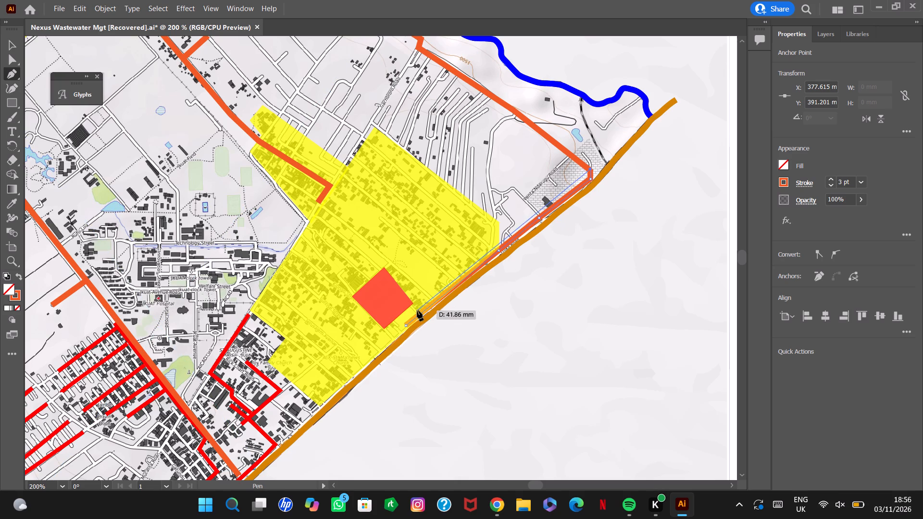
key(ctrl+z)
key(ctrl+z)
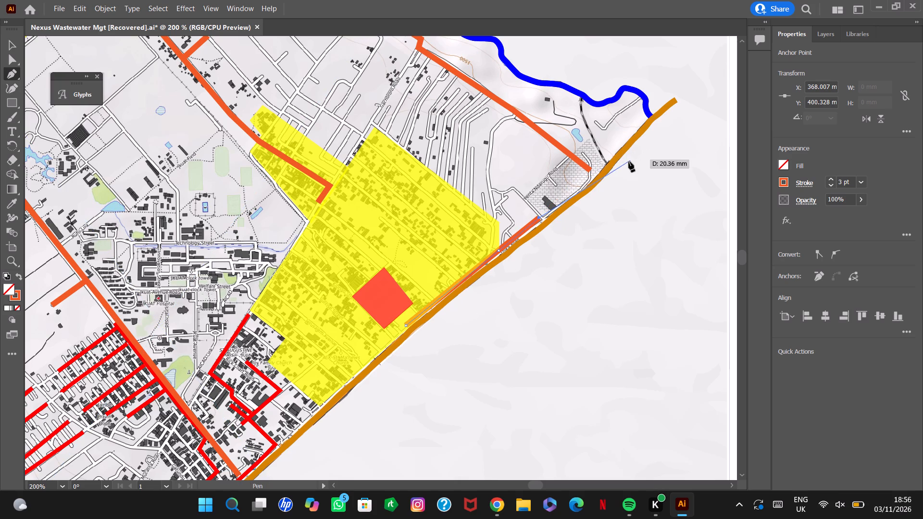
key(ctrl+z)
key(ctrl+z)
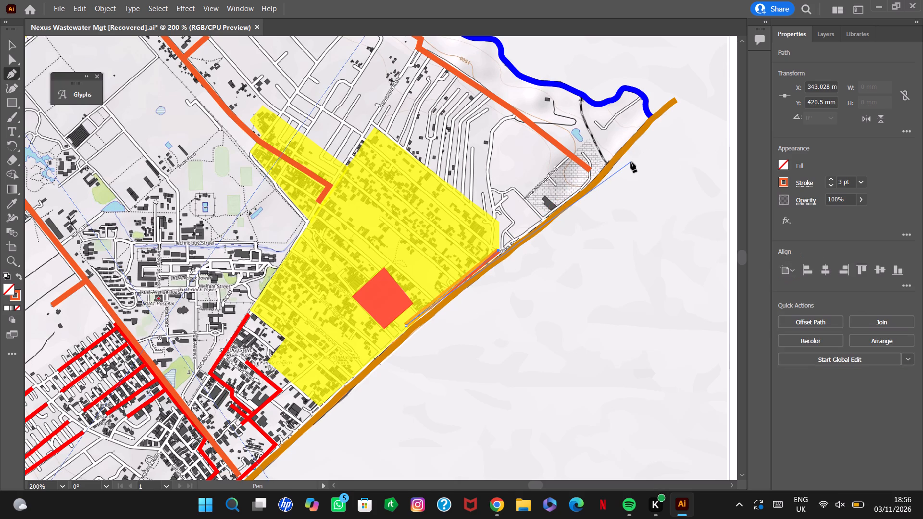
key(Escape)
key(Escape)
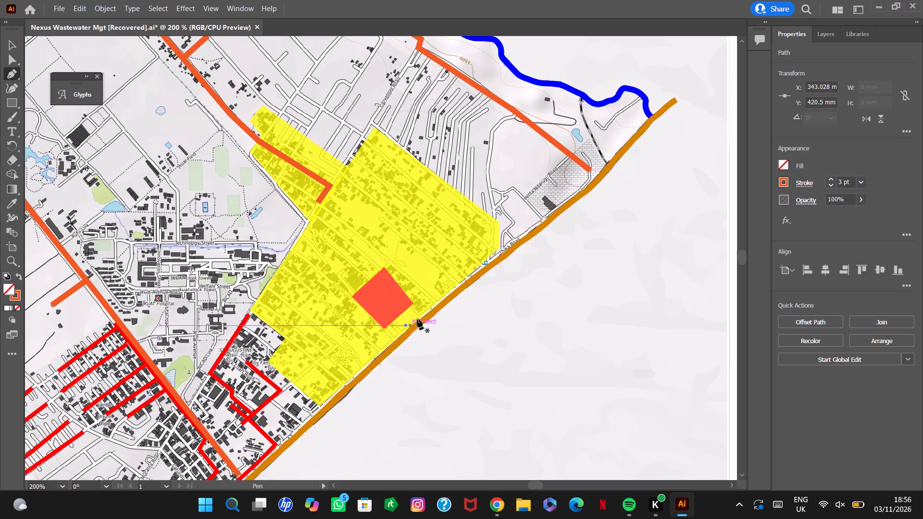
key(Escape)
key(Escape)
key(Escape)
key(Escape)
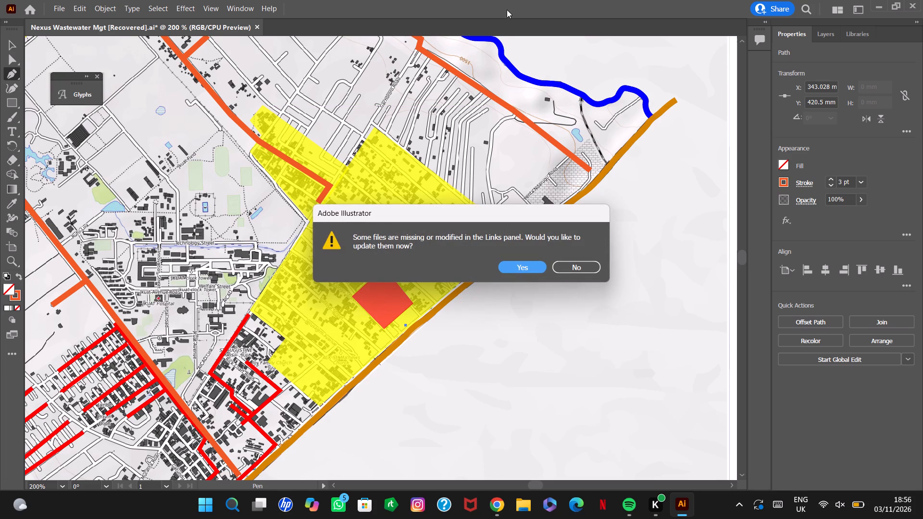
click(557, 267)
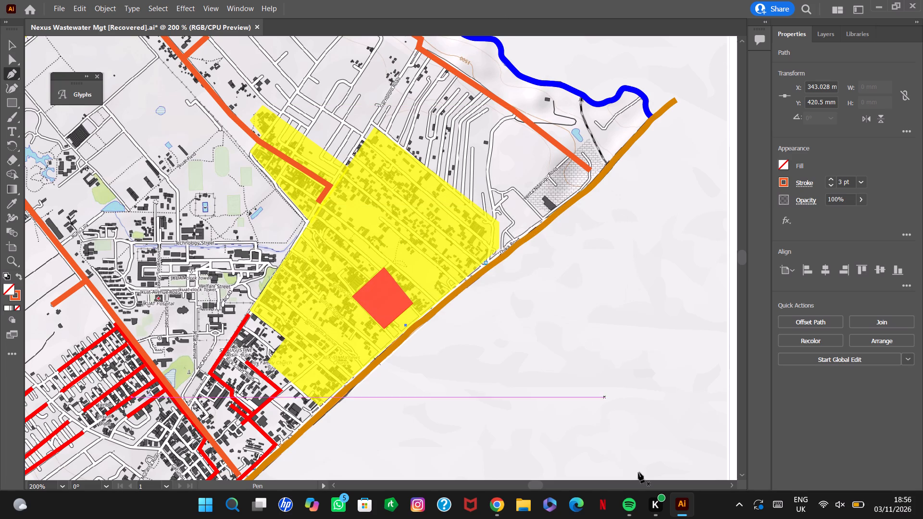
Save the Nexus Wastewater Mgt [Recovered] plan.
click(54, 5)
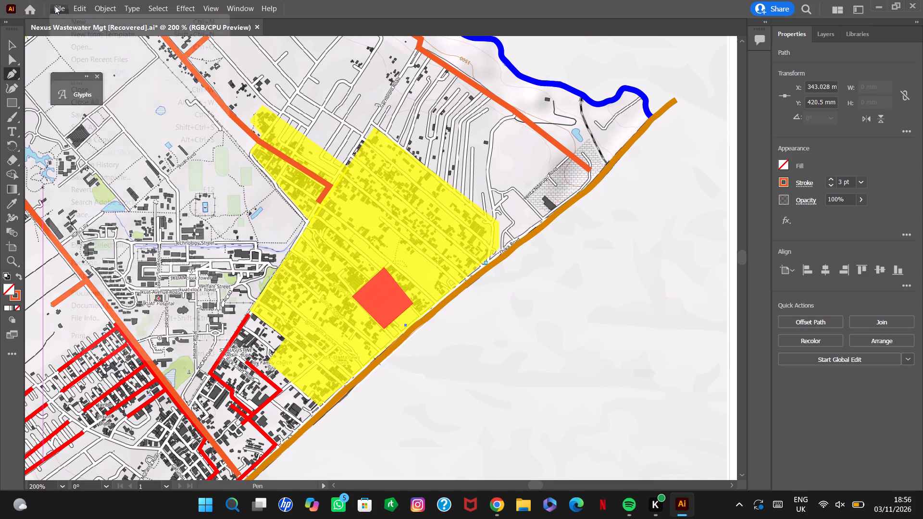
click(101, 115)
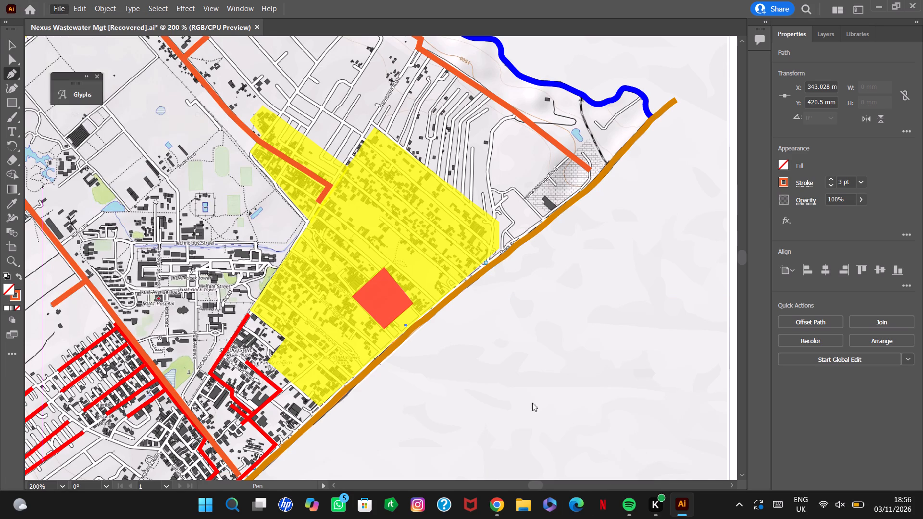